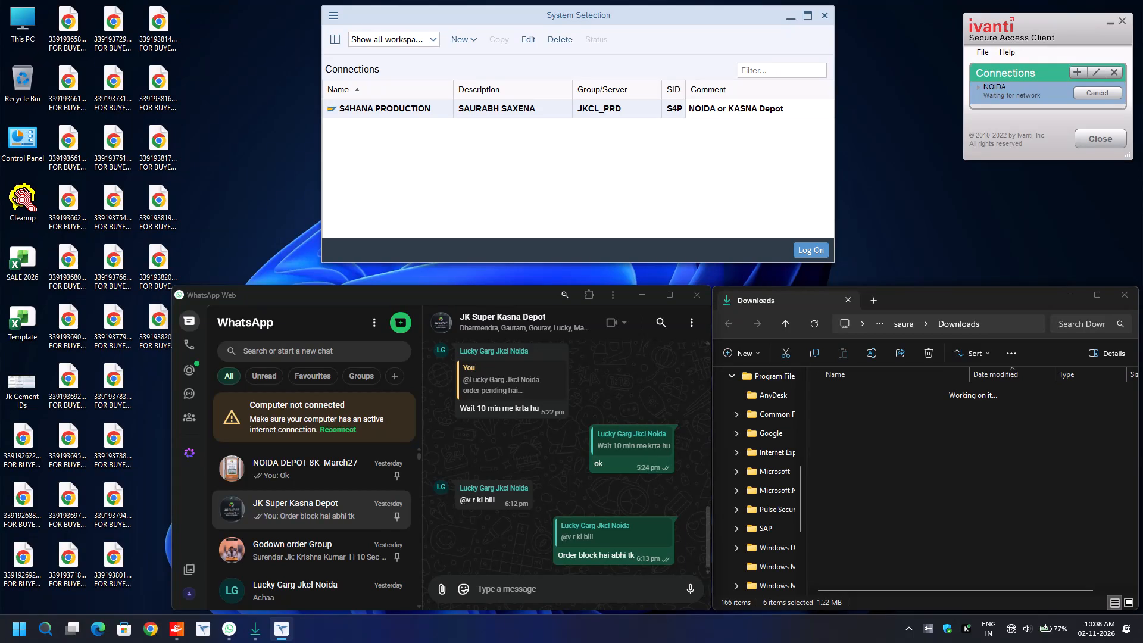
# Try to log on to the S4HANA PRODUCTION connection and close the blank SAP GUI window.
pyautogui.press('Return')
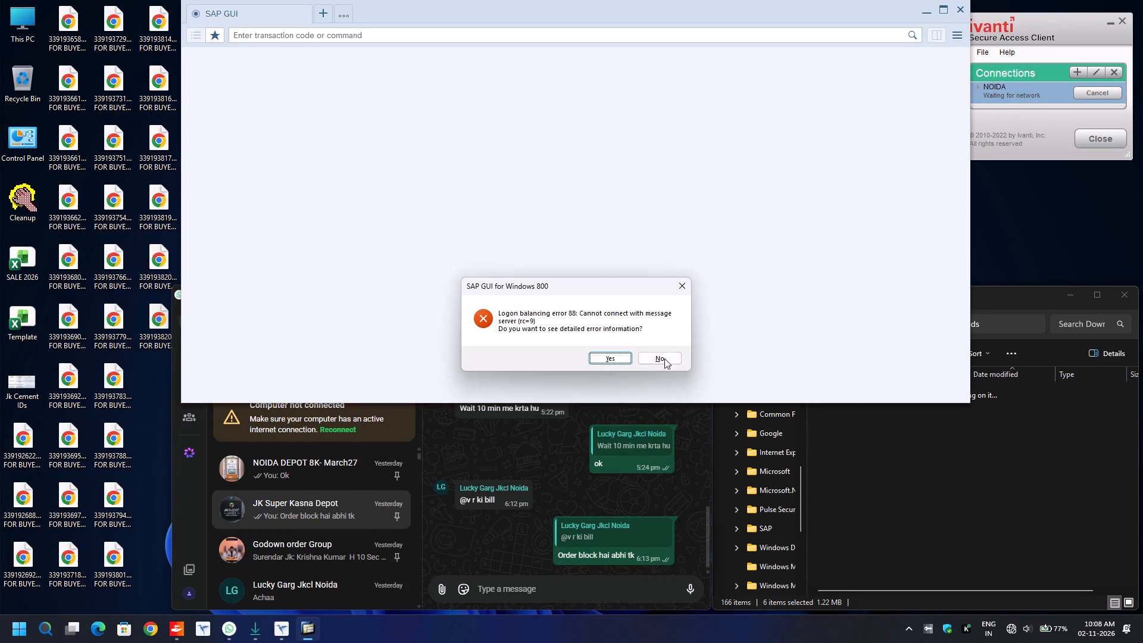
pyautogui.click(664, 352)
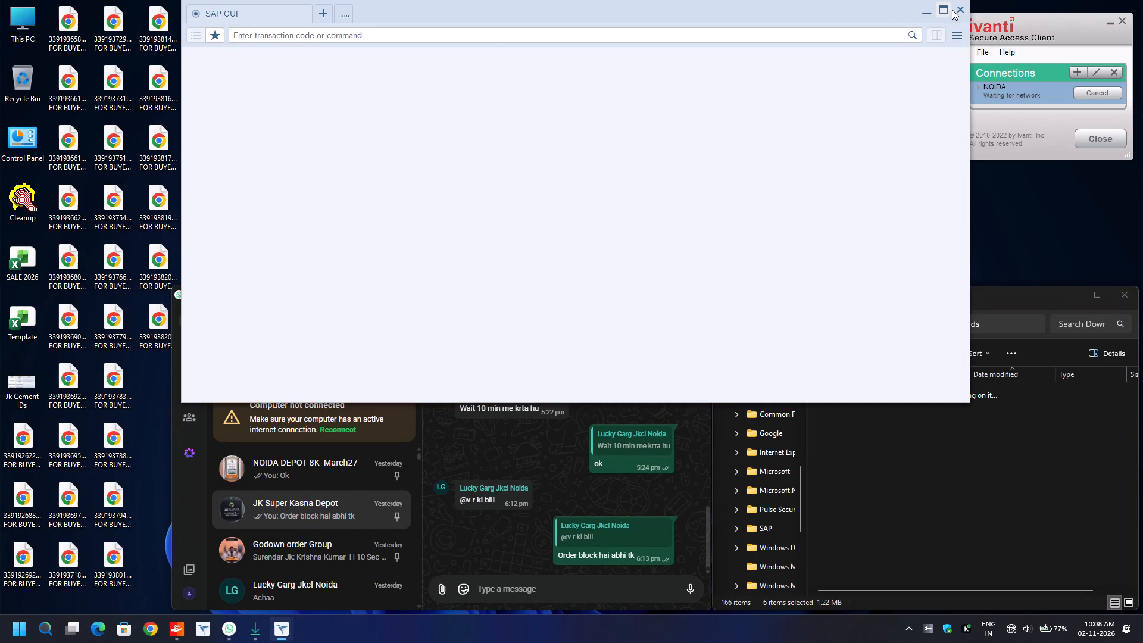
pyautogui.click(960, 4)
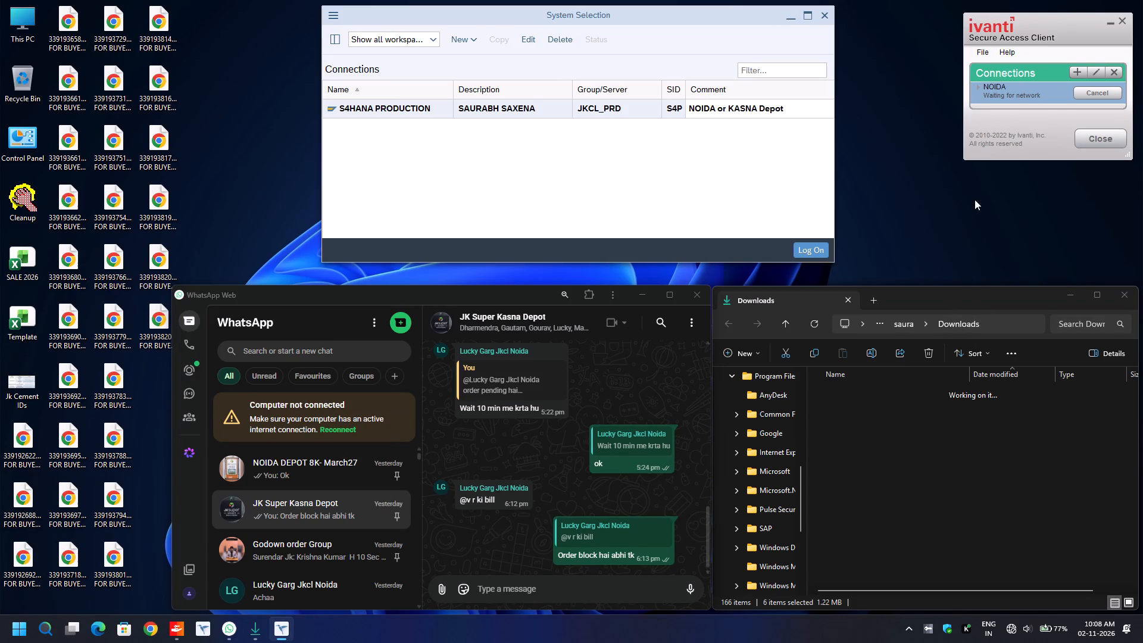
# Show the list of available Wi-Fi networks to check the laptop's connection.
pyautogui.click(1010, 637)
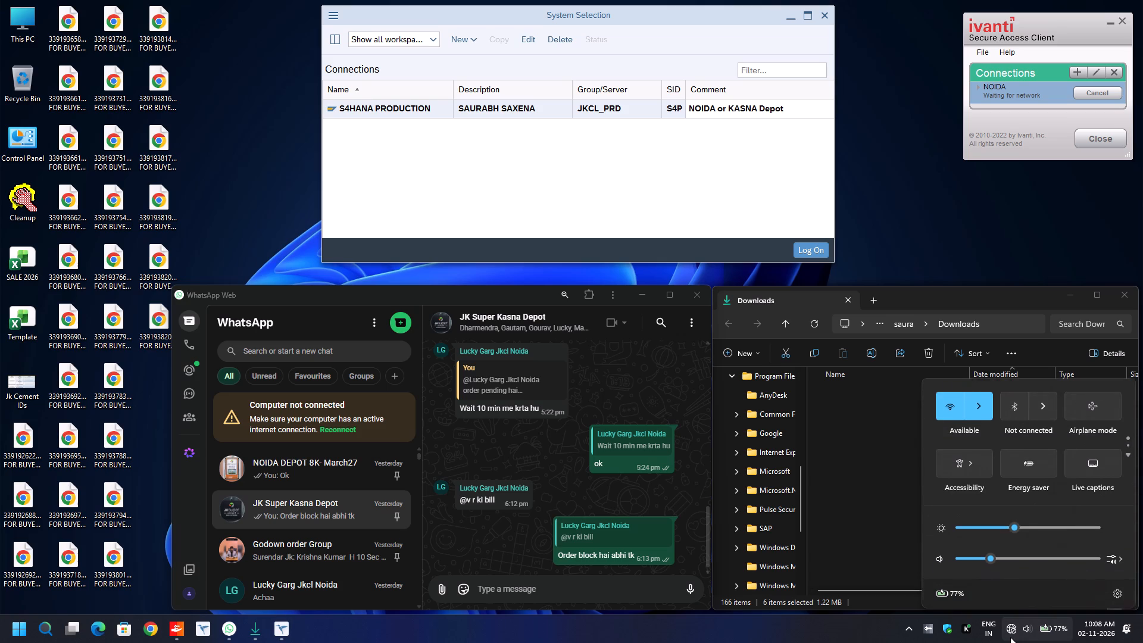
pyautogui.click(982, 410)
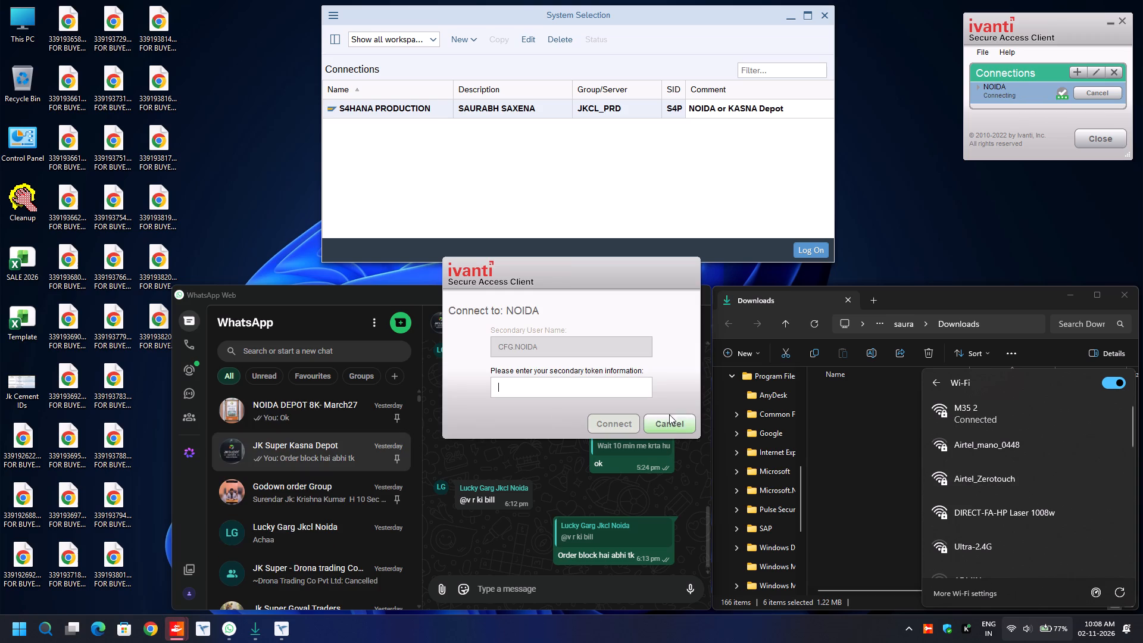
# Open Google Chrome while the NOIDA VPN connection waits for its secondary token.
pyautogui.click(160, 626)
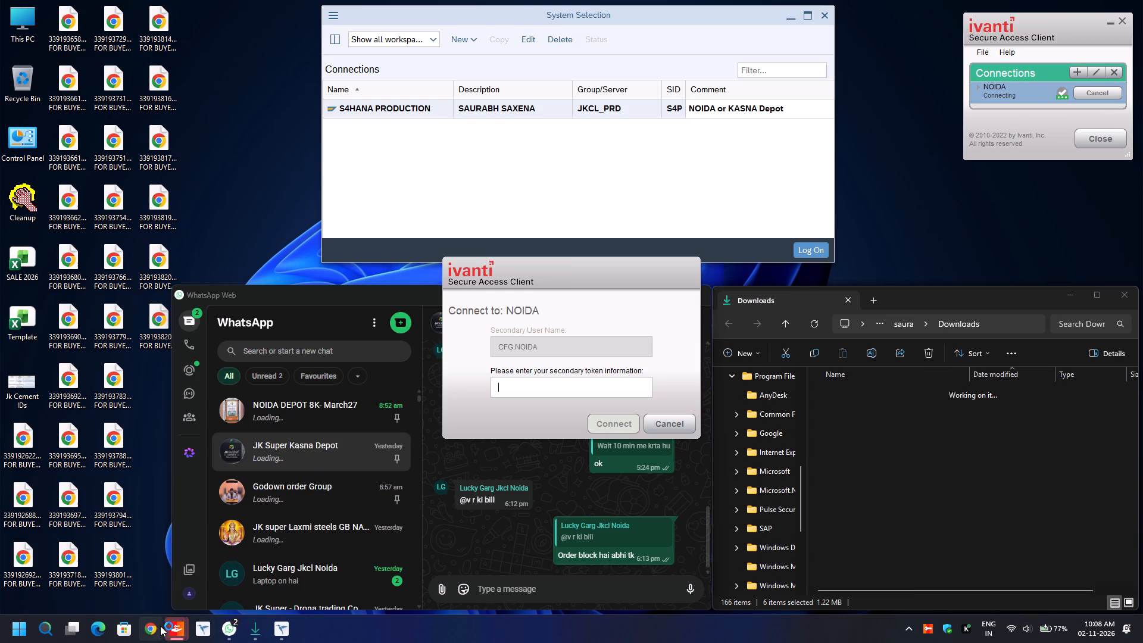
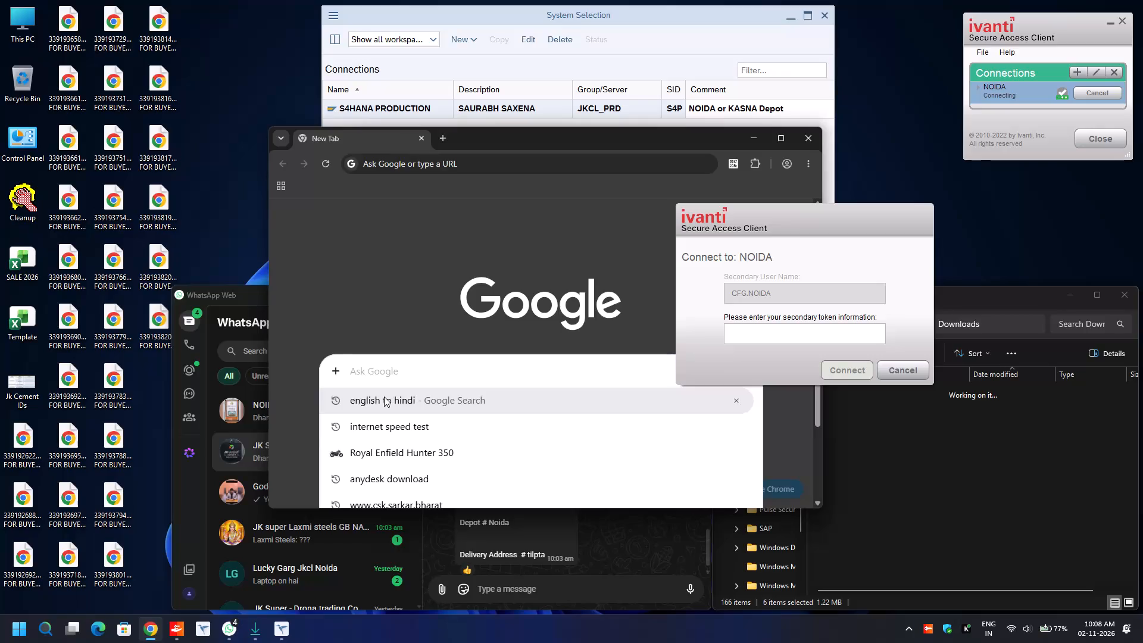
# Search Google for "internet speed test" and run the speed test offered in the results.
pyautogui.click(384, 423)
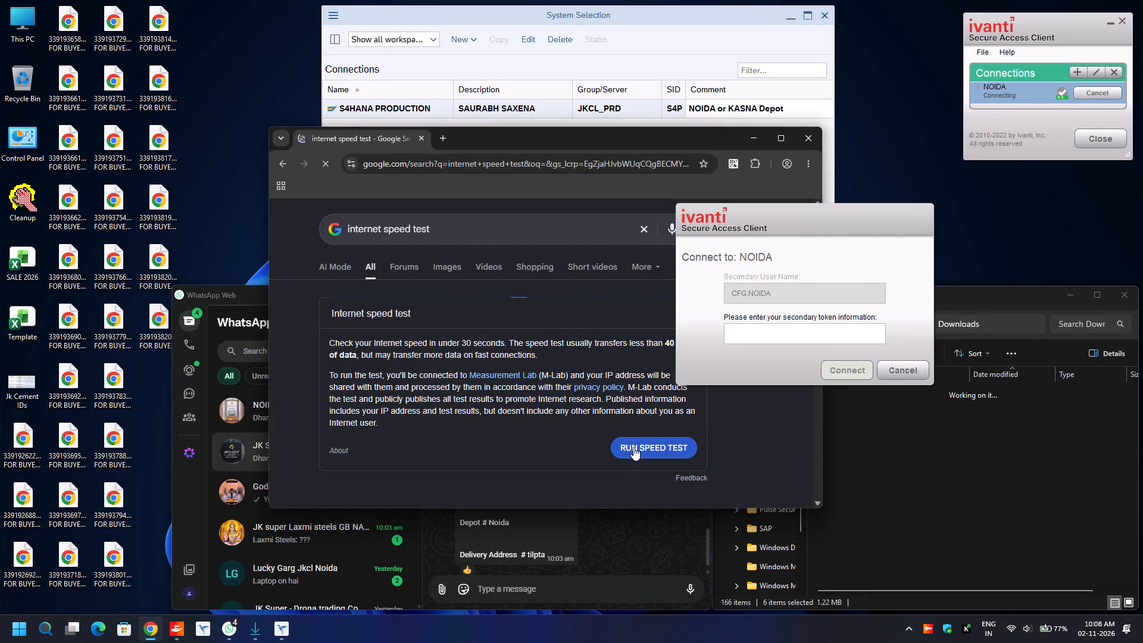
pyautogui.click(633, 447)
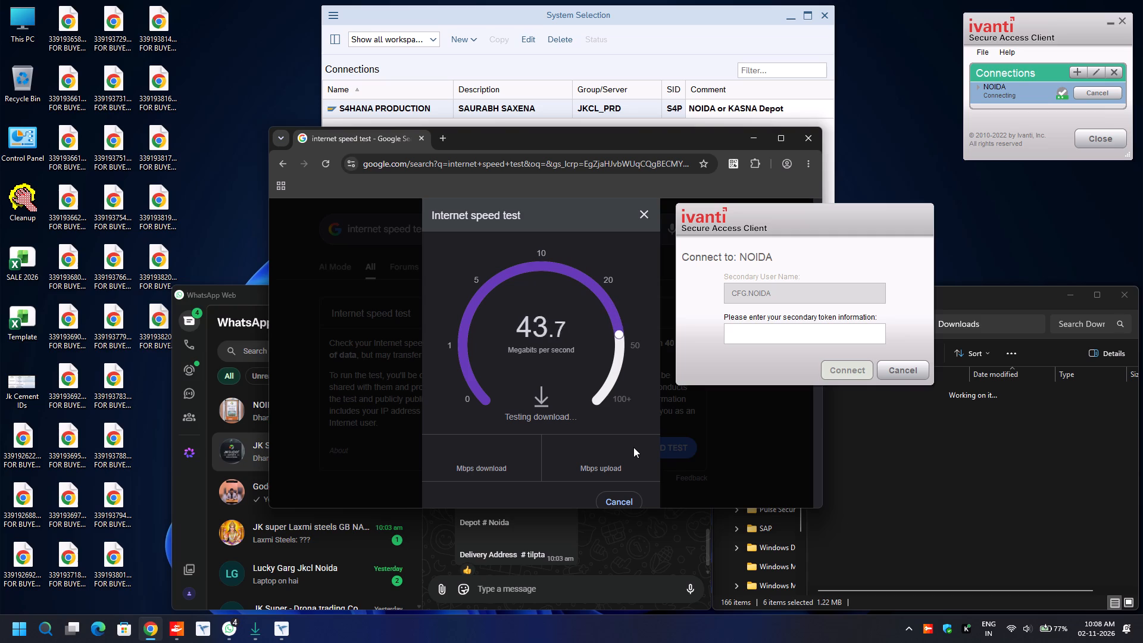
# Copy the current vpn.jkcement.com one-time code from the Authenticator extension for the secondary token of Ivanti's NOIDA connection.
pyautogui.click(736, 163)
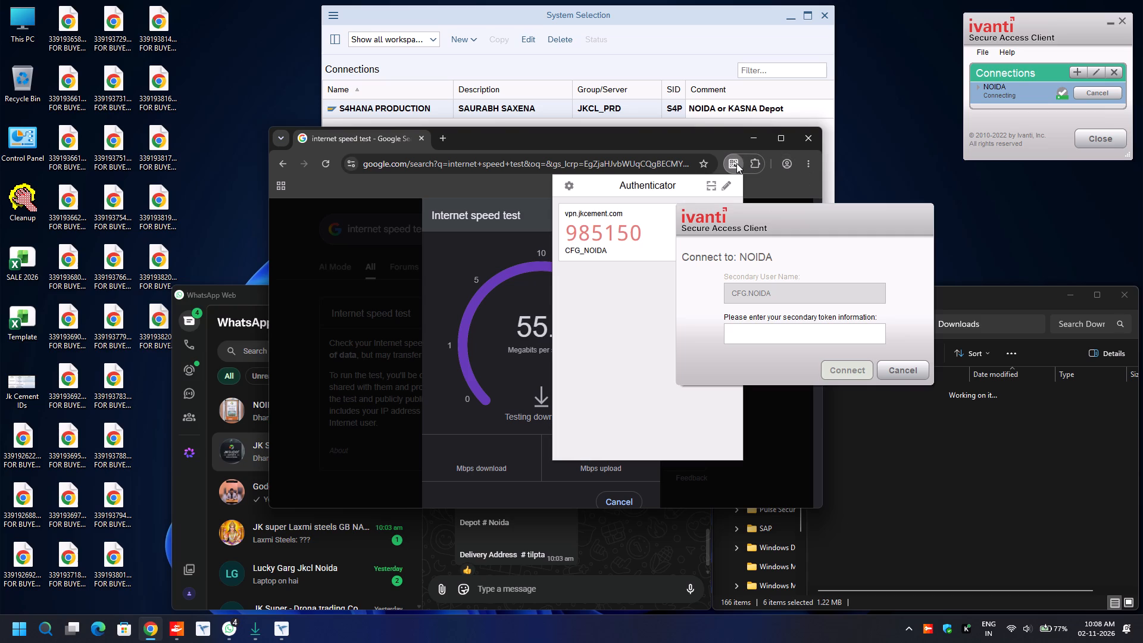
pyautogui.click(617, 228)
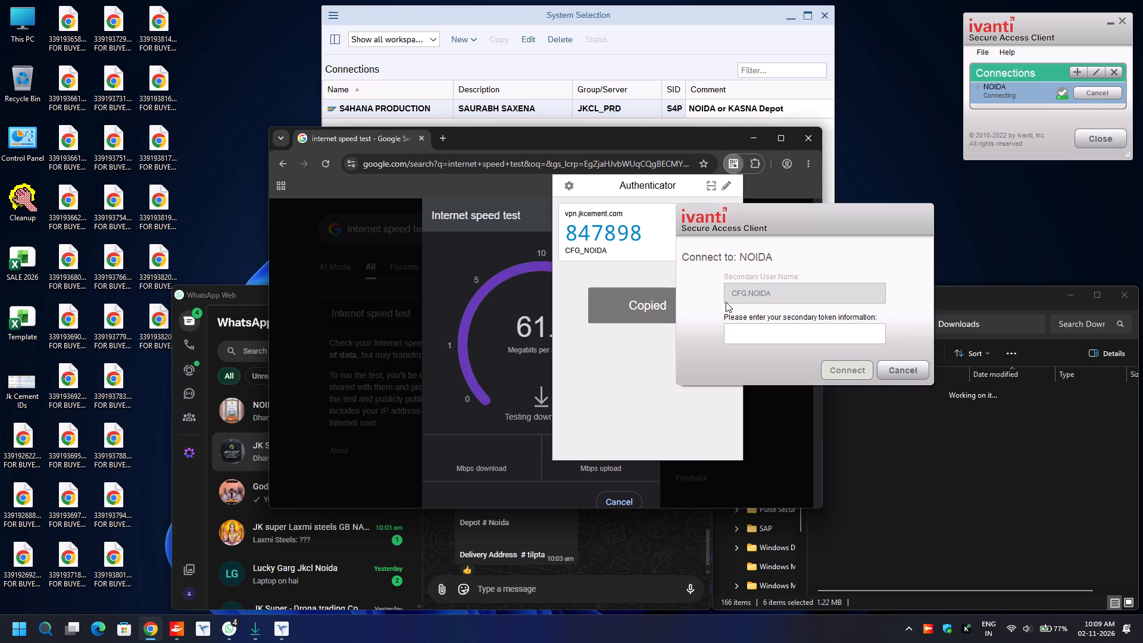
pyautogui.click(772, 336)
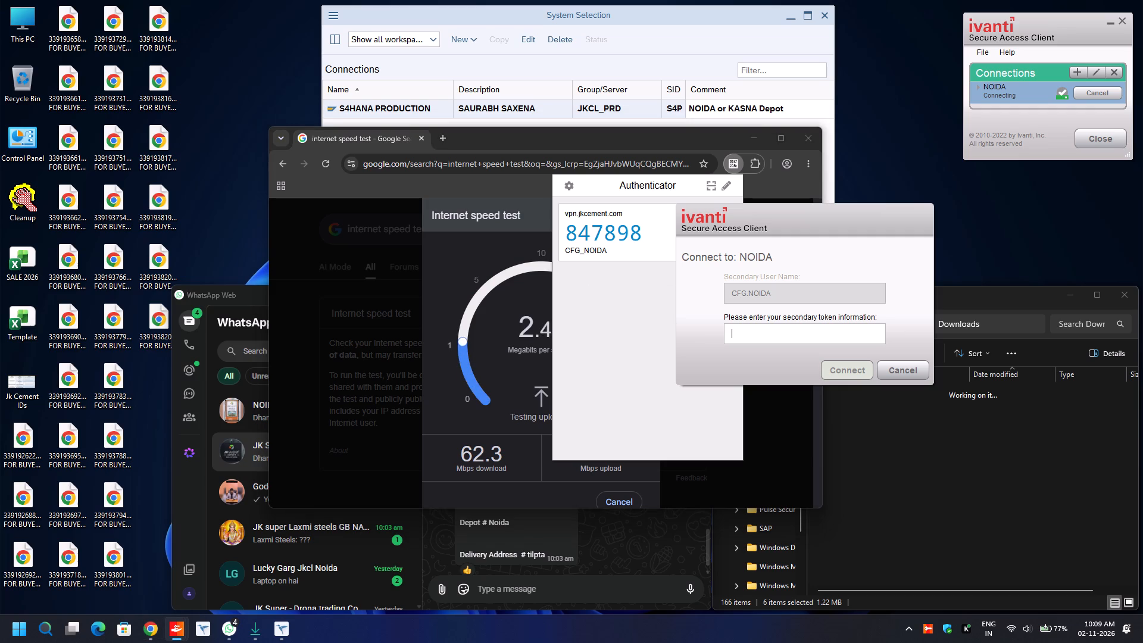
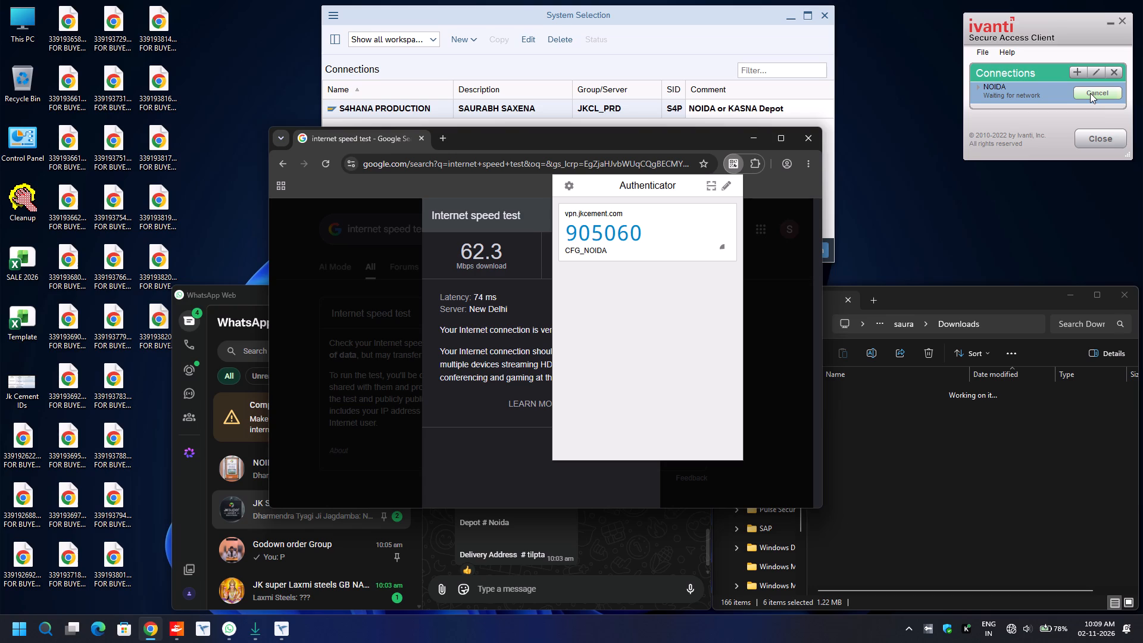
# Check the status of the laptop's Wi-Fi connection in the list of available networks.
pyautogui.click(1013, 633)
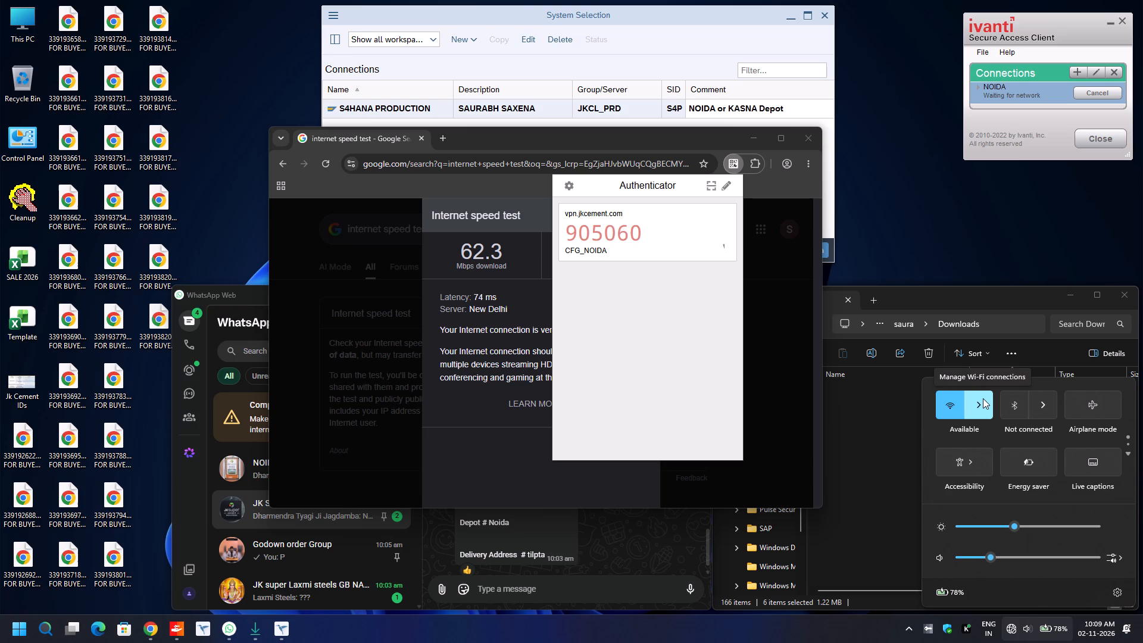
pyautogui.click(983, 398)
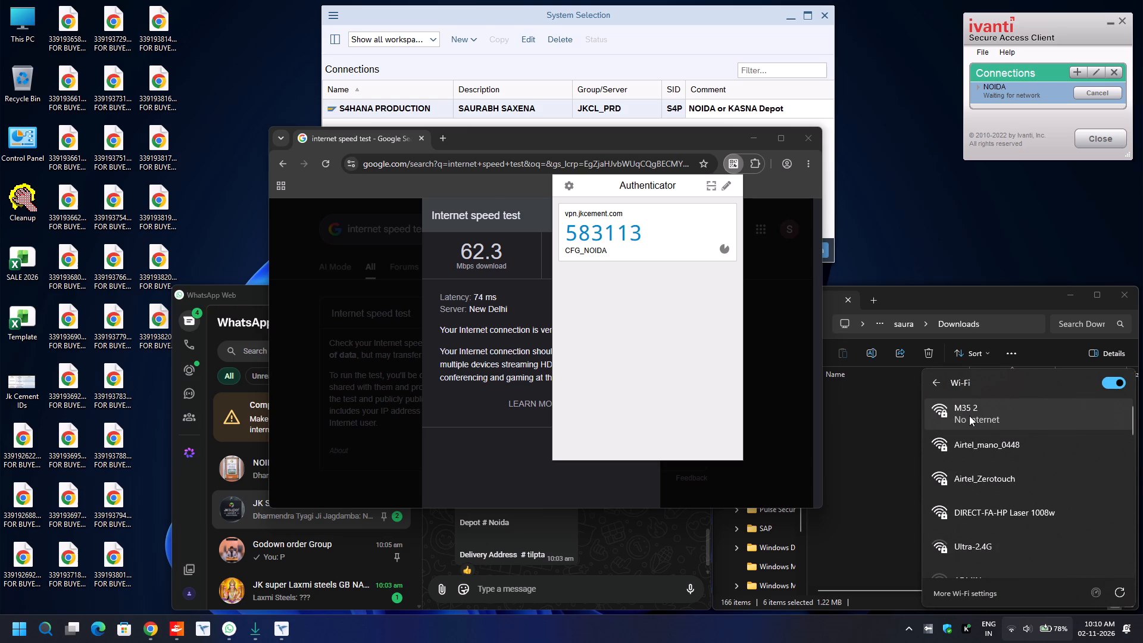
pyautogui.click(909, 227)
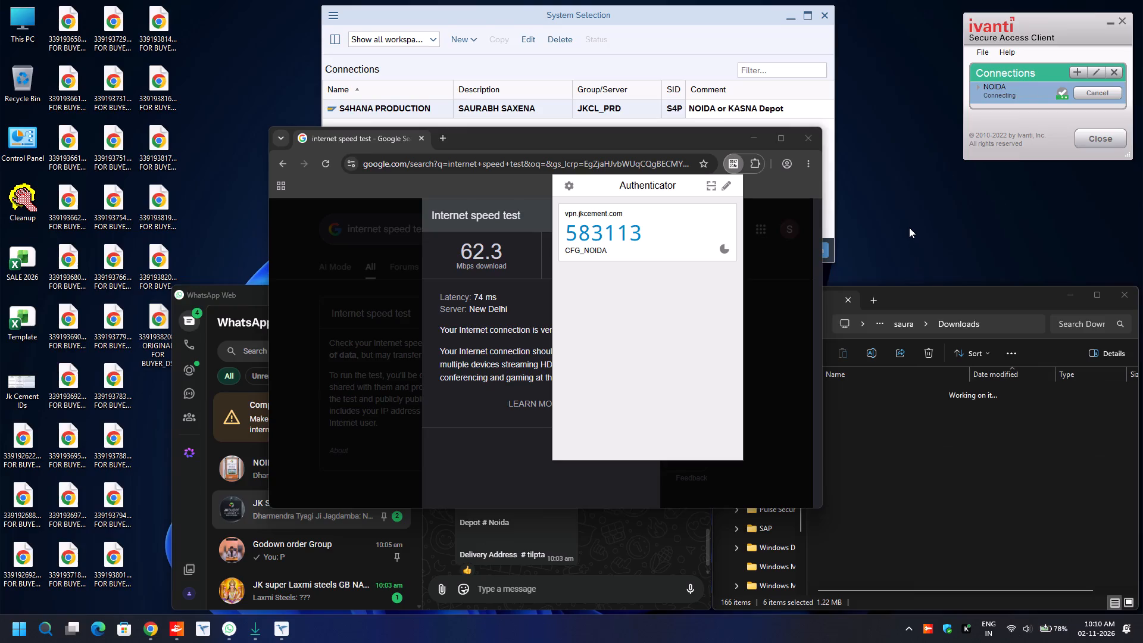
# Copy the fresh vpn.jkcement.com one-time code from the Authenticator extension for the NOIDA connection's secondary token.
pyautogui.click(613, 232)
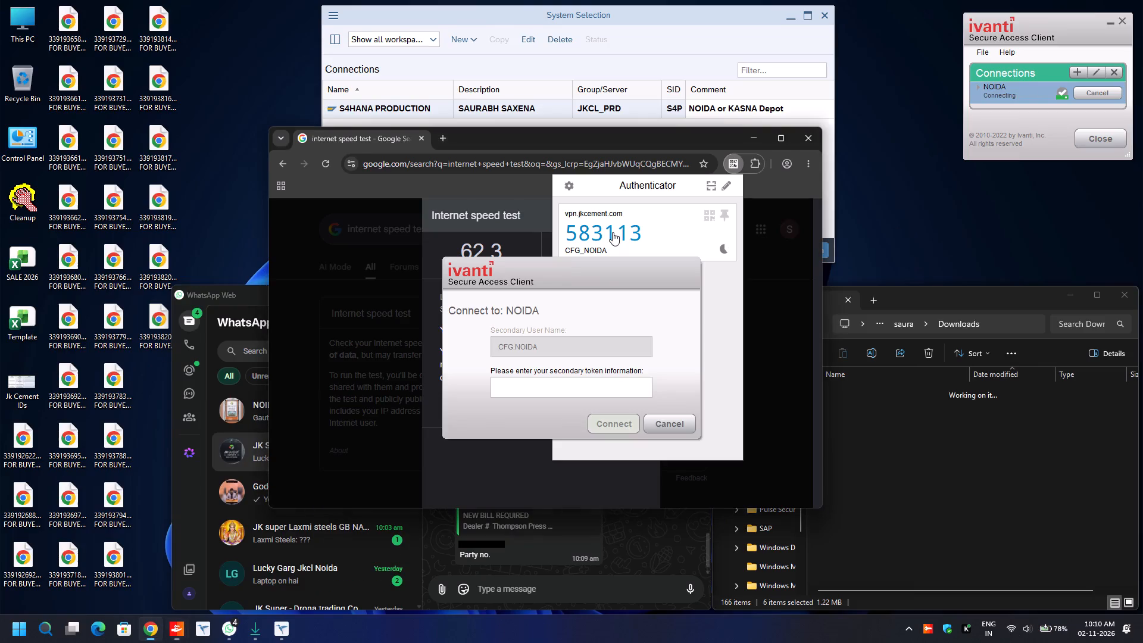
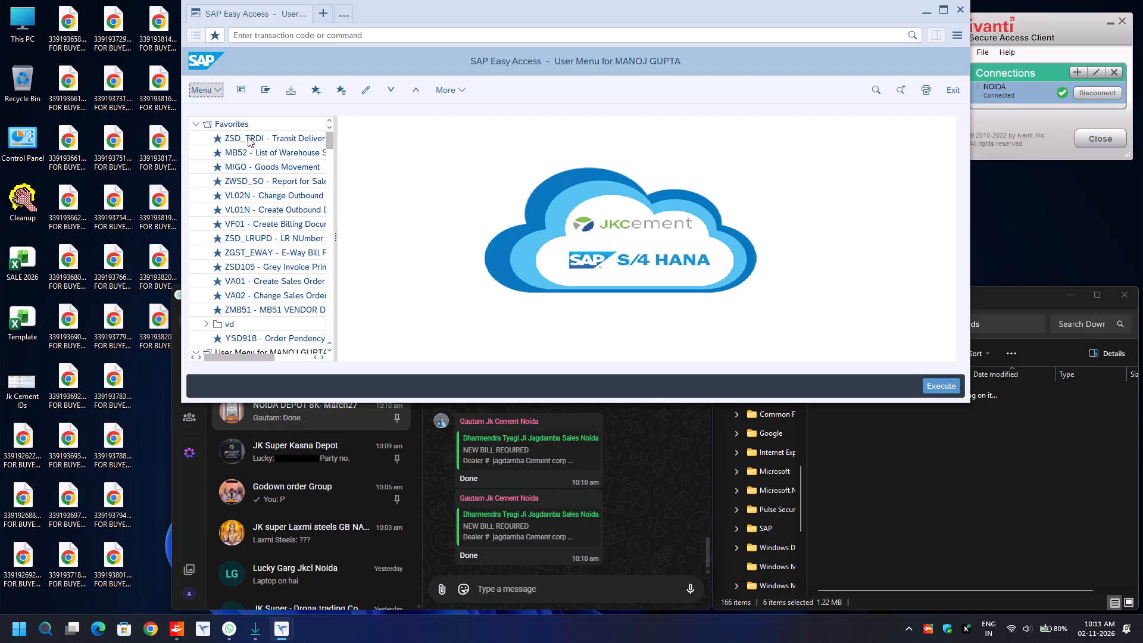
# Open the ZSD_TRDI Transit Delivery Report from the favorites and enter sales organization 1000 and division range 00 to 99.
pyautogui.press('Return')
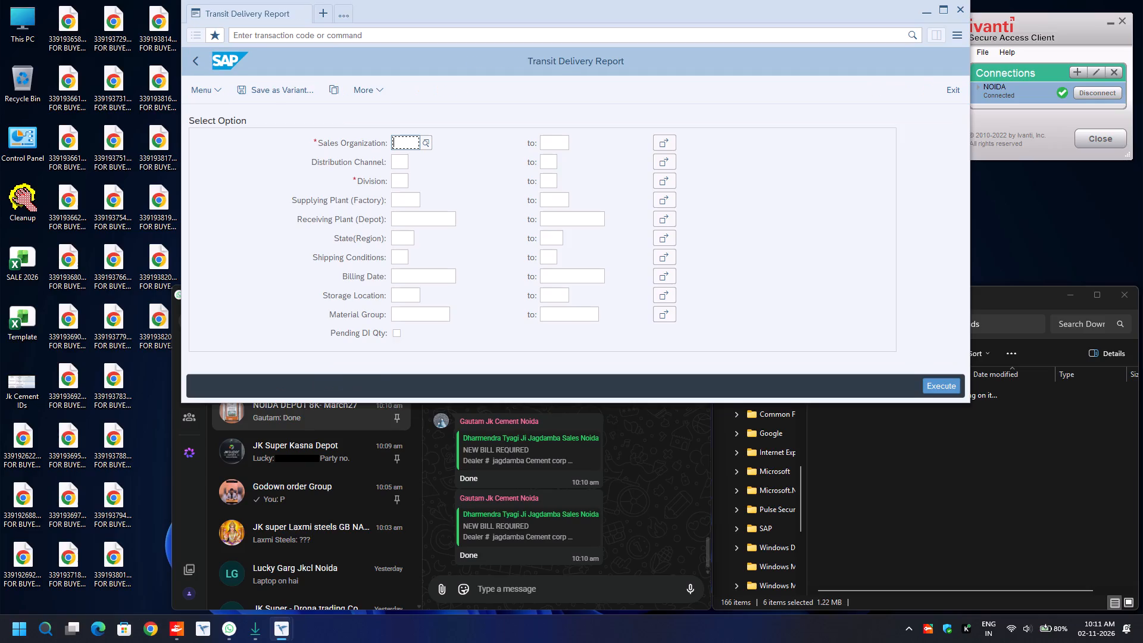
pyautogui.press('BackSpace')
pyautogui.press('Down')
pyautogui.press('Return')
pyautogui.press('Down')
pyautogui.press('Down')
pyautogui.press('Down')
pyautogui.press('Up')
pyautogui.press('BackSpace')
pyautogui.press('Down')
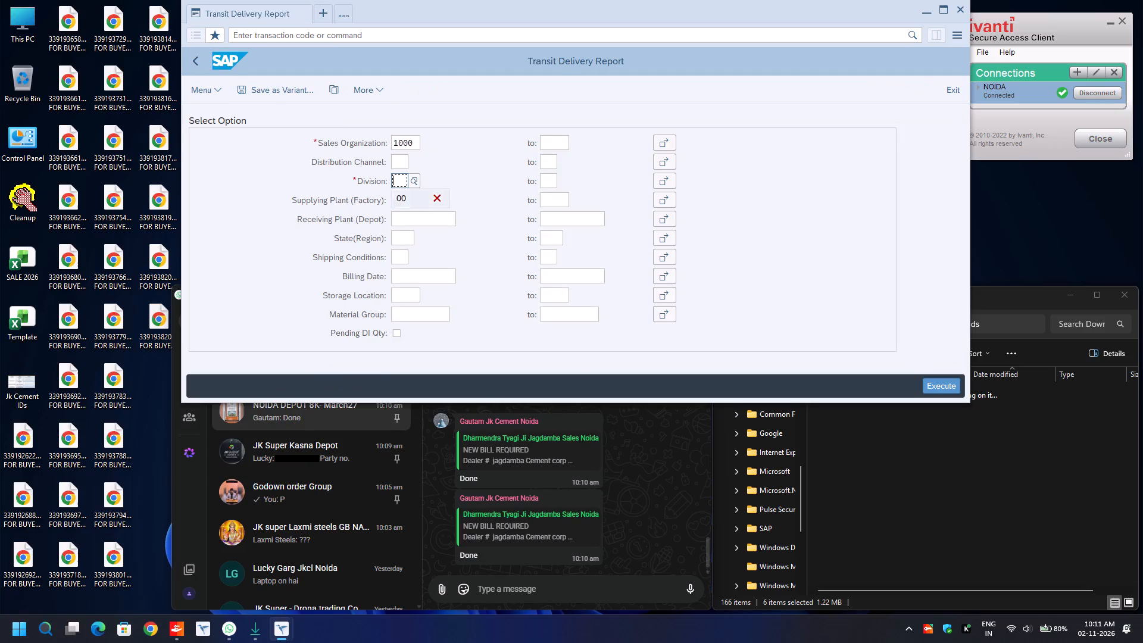
pyautogui.press('Return')
pyautogui.press('Tab')
pyautogui.press('BackSpace')
pyautogui.press('Down')
pyautogui.press('Return')
# Set the receiving plant (depot) selection to the single values 8134 and 8135.
pyautogui.press('Down')
pyautogui.press('Down')
pyautogui.press('Tab')
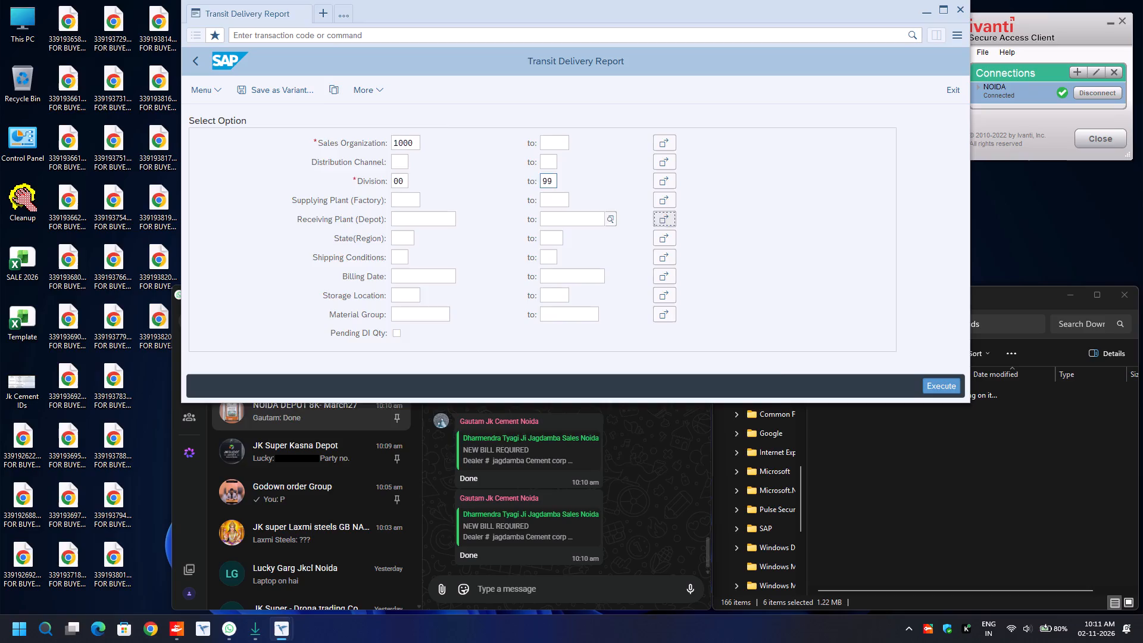
pyautogui.press('Return')
pyautogui.write('8134')
pyautogui.press('Tab')
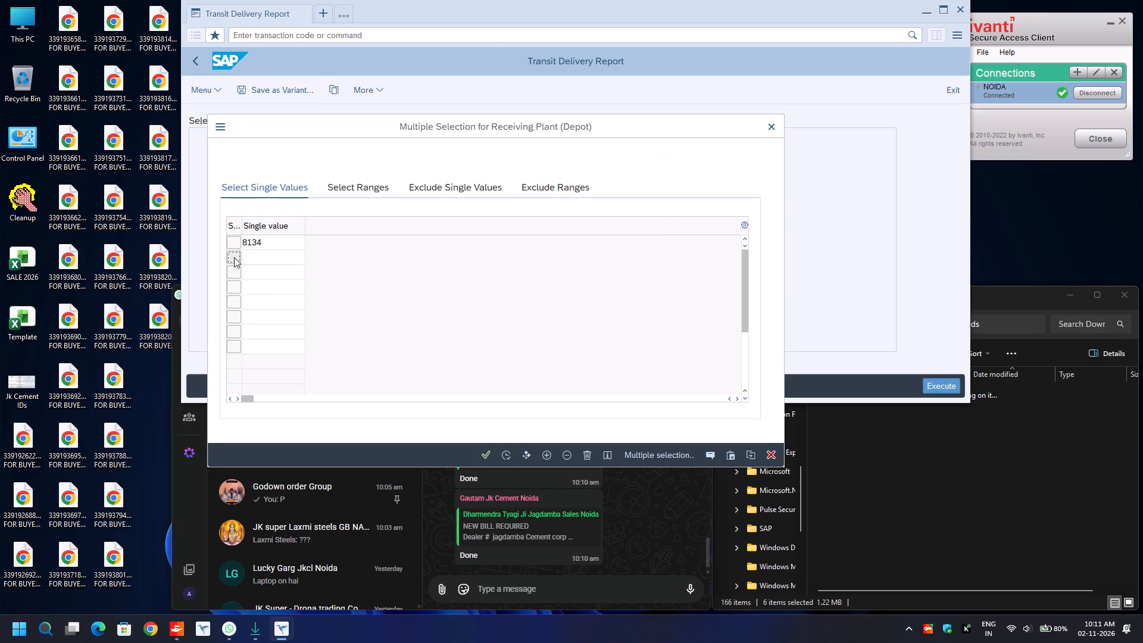
pyautogui.press('Tab')
pyautogui.write('8135')
pyautogui.press('F8')
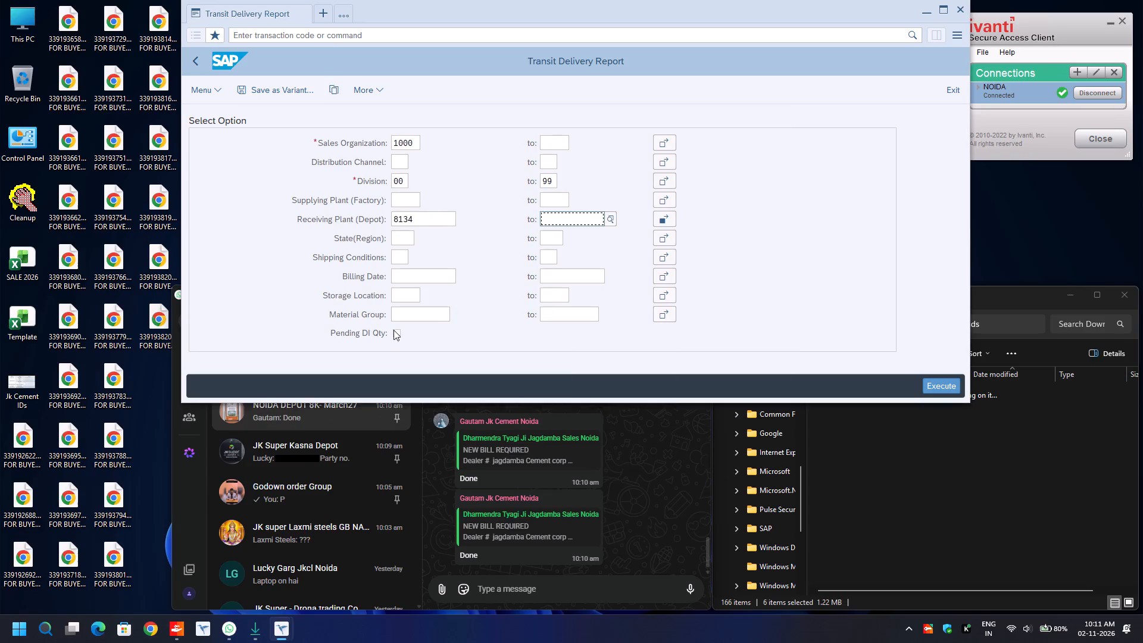
# Enable the Pending DI Qty option and run the Transit Delivery Report.
pyautogui.click(395, 332)
pyautogui.press('F8')
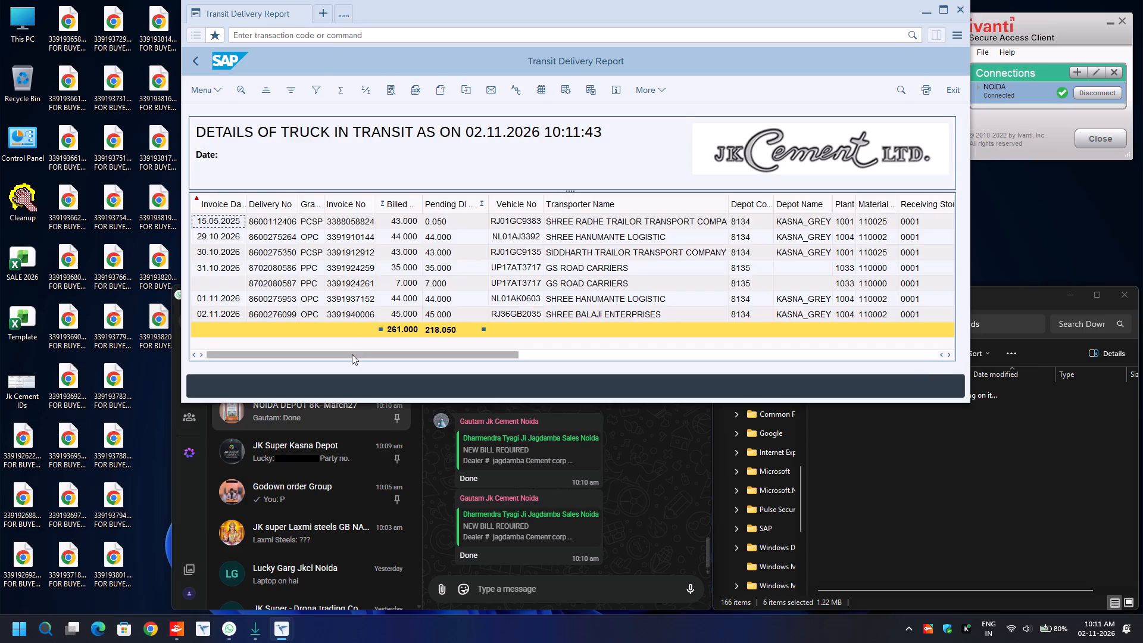
# Capture a screen snip of the report rows dated 29.10.2026 to 02.11.2026, from invoice date through depot code.
pyautogui.press('Print')
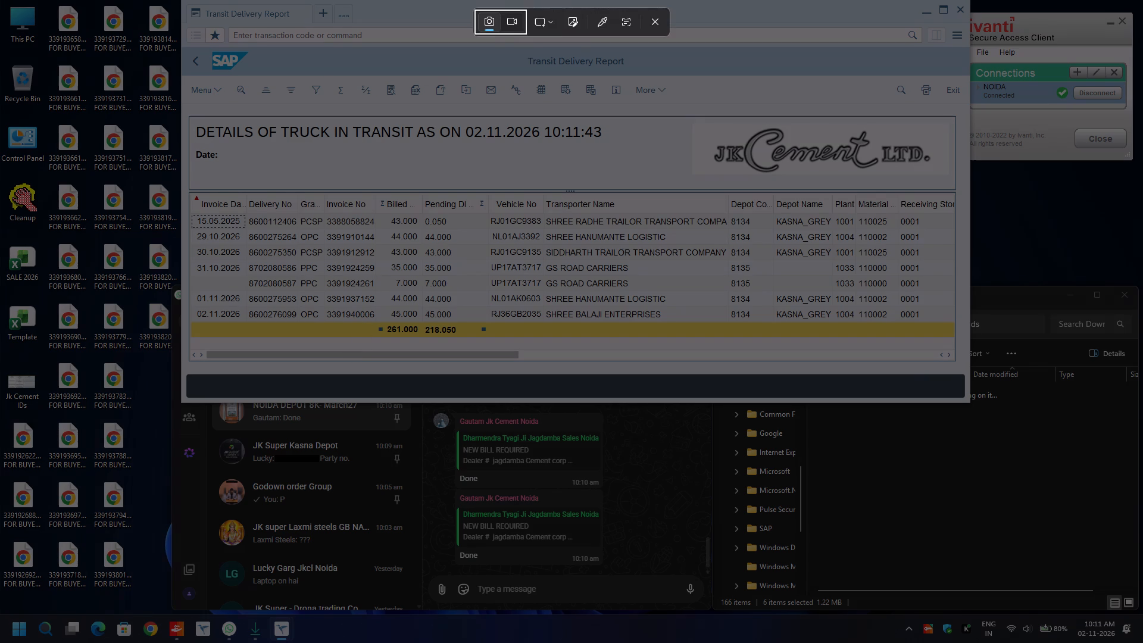
pyautogui.moveTo(196, 231); pyautogui.dragTo(757, 322)
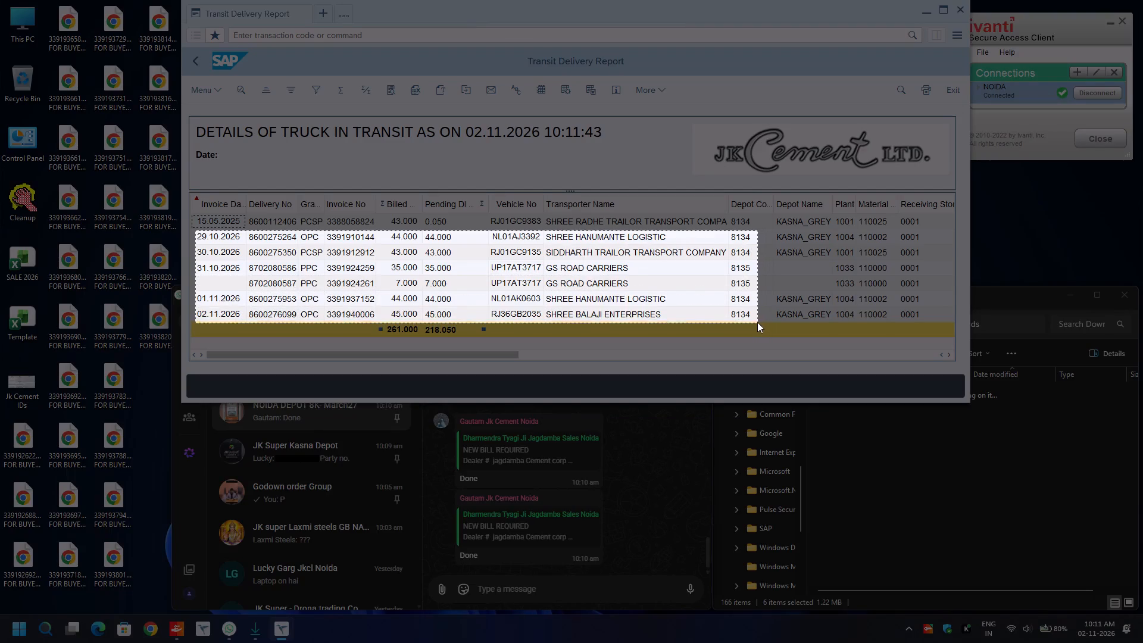
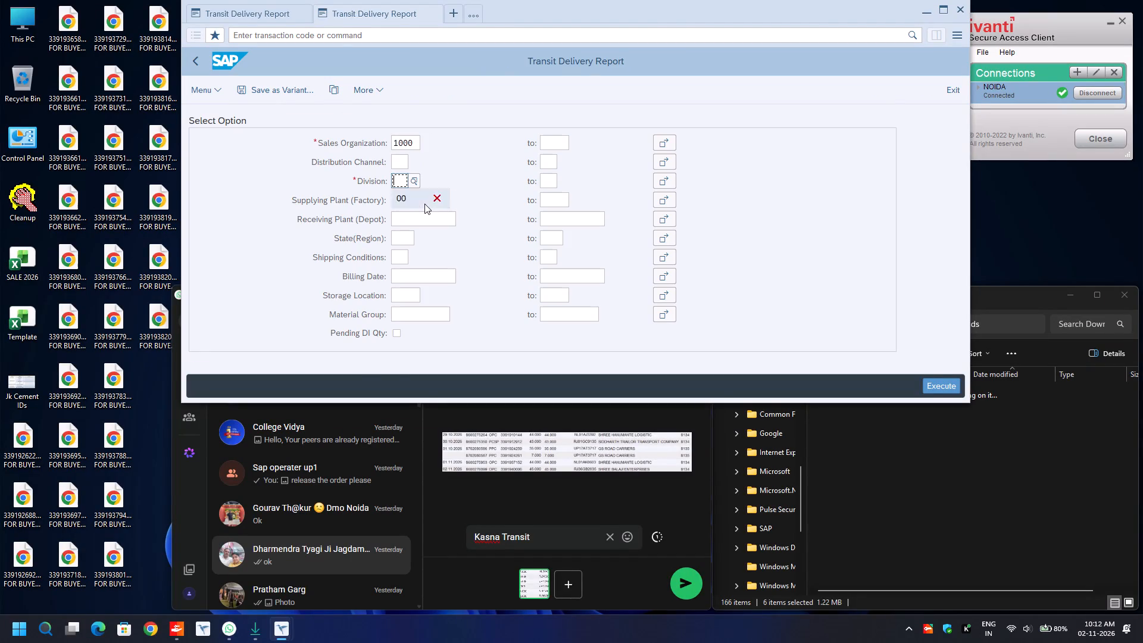
# Set the division range of the Transit Delivery Report selection to 00 to 99.
pyautogui.press('Return')
pyautogui.press('Tab')
pyautogui.press('BackSpace')
pyautogui.press('Down')
pyautogui.press('Return')
# Set the receiving plant (depot) selection to the single values 1071, 1492 and 8068.
pyautogui.press('Down')
pyautogui.press('Down')
pyautogui.press('Tab')
pyautogui.press('Return')
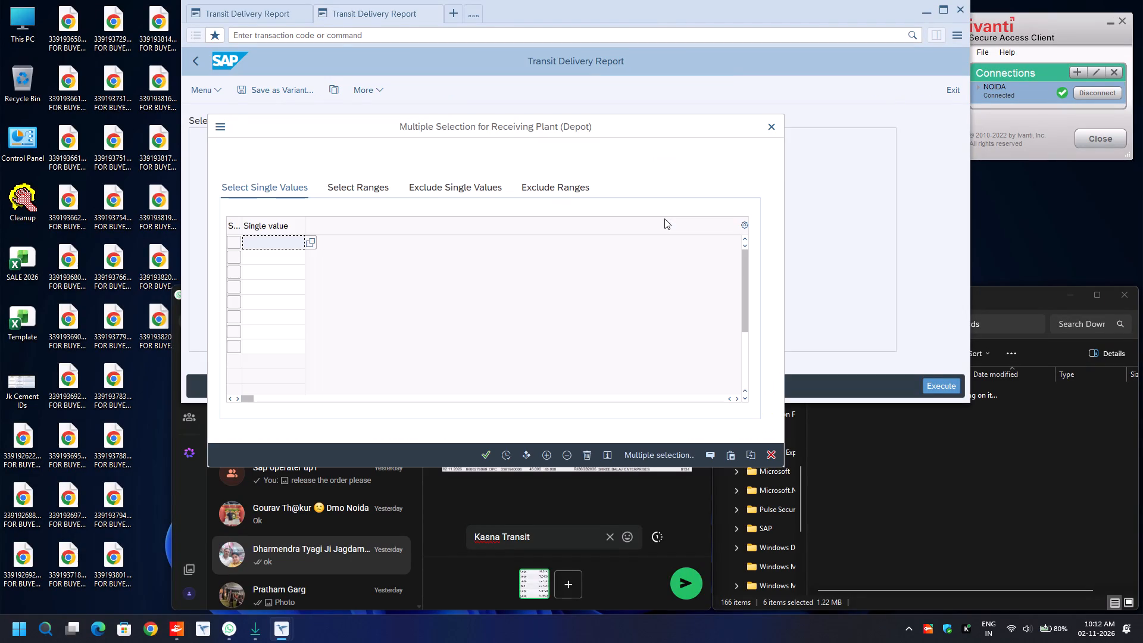
pyautogui.write('1071')
pyautogui.press('Tab')
pyautogui.press('Tab')
pyautogui.write('1492')
pyautogui.press('Tab')
pyautogui.press('Tab')
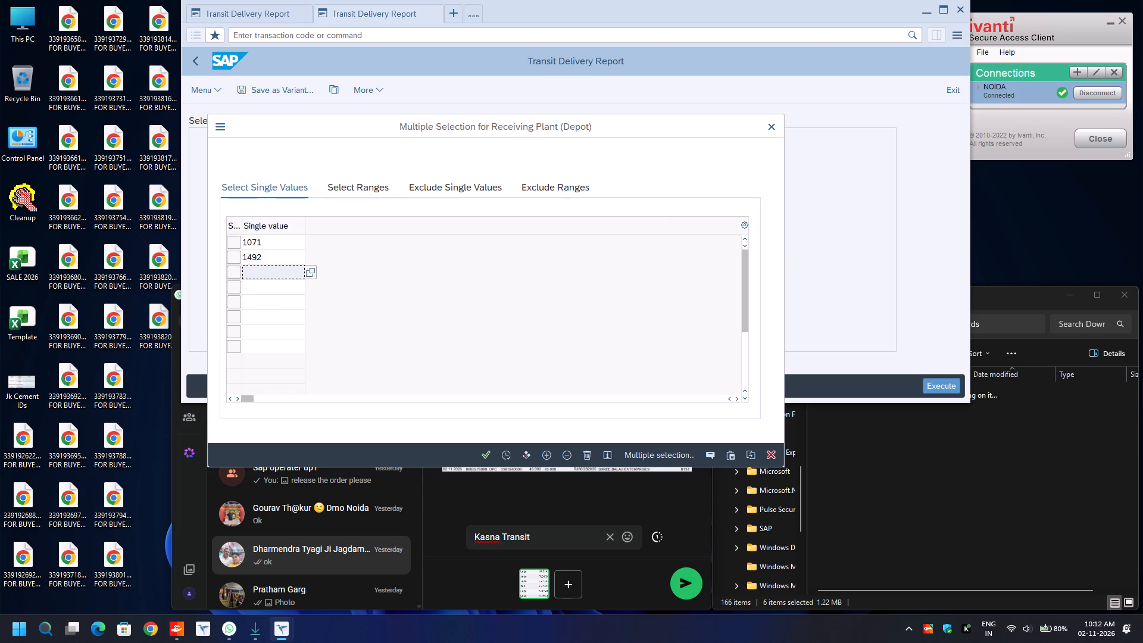
pyautogui.write('8068')
pyautogui.press('F8')
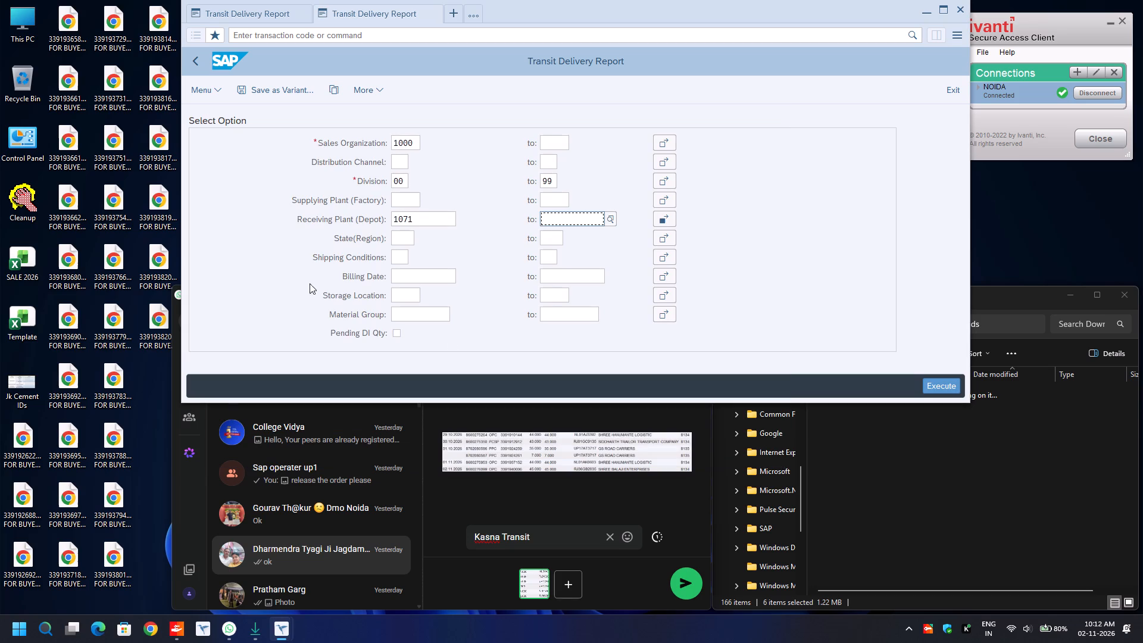
# Enable the Pending DI Qty option and run the Transit Delivery Report.
pyautogui.click(393, 336)
pyautogui.press('F8')
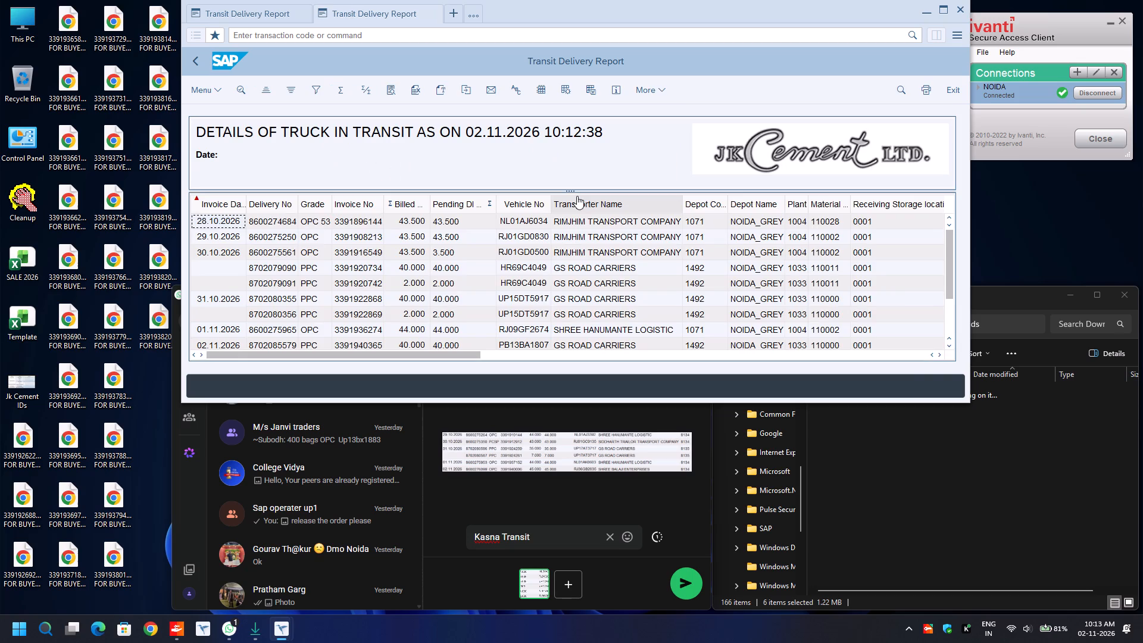
# Maximize the report window and capture a screen snip from the report heading to the totals row, spanning invoice date through depot code.
pyautogui.doubleClick(664, 17)
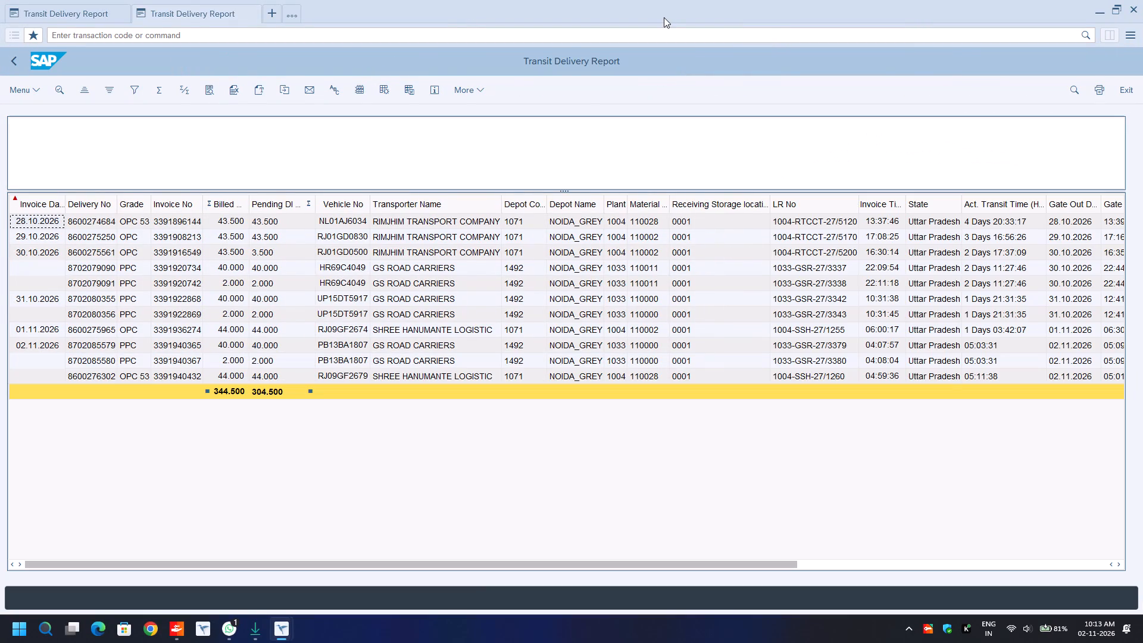
pyautogui.press('Print')
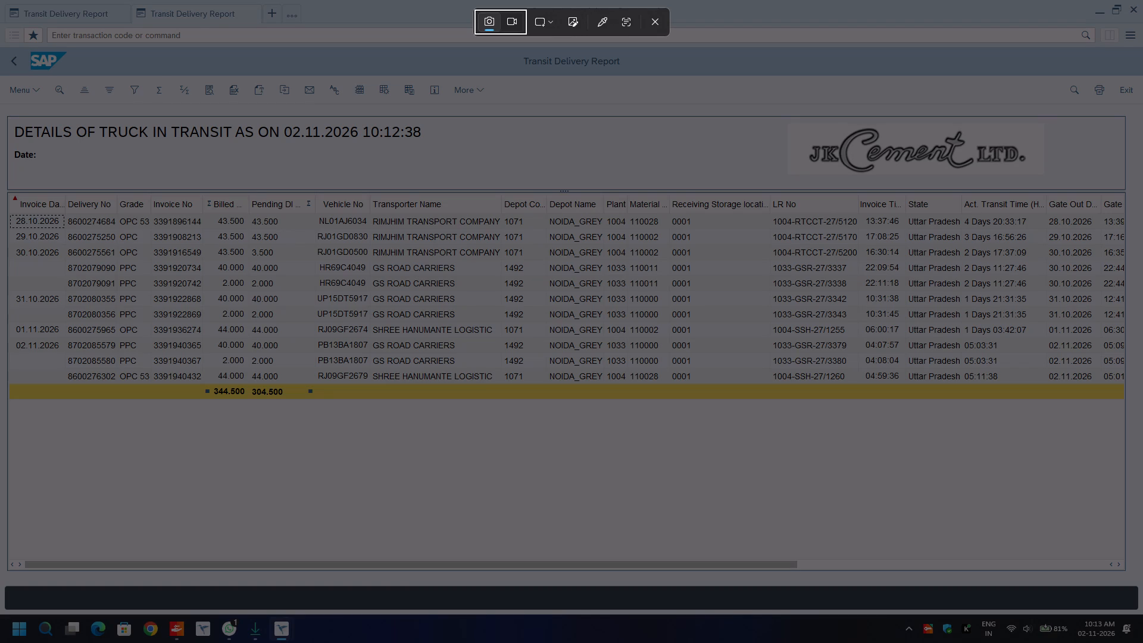
pyautogui.moveTo(5, 113); pyautogui.dragTo(691, 339)
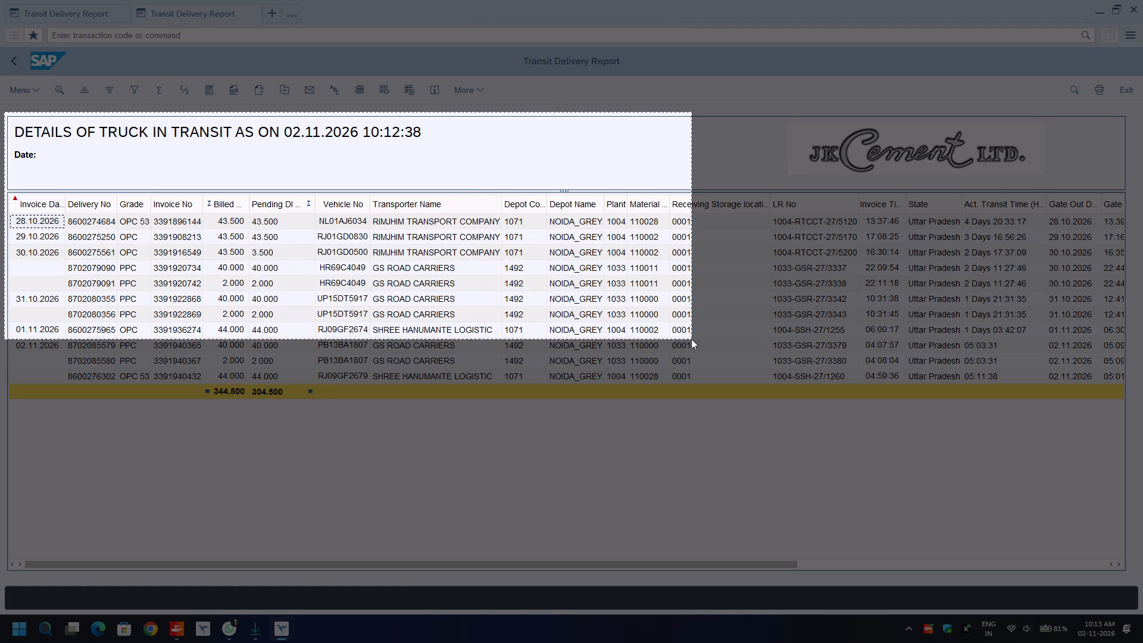
pyautogui.moveTo(691, 339); pyautogui.dragTo(548, 398)
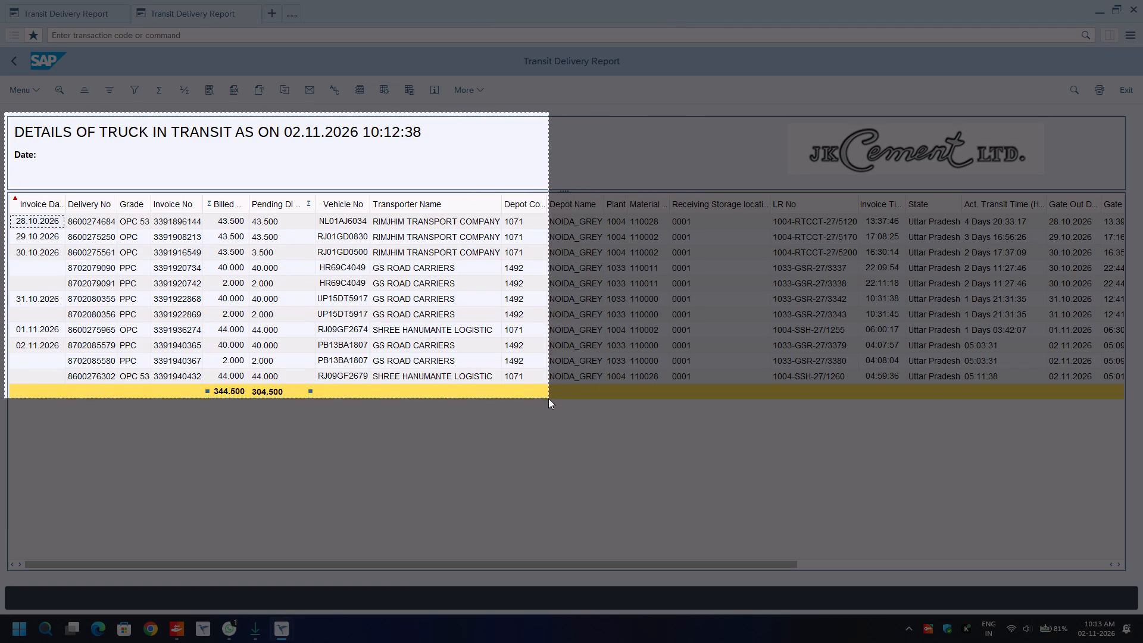
pyautogui.moveTo(548, 398); pyautogui.dragTo(548, 400)
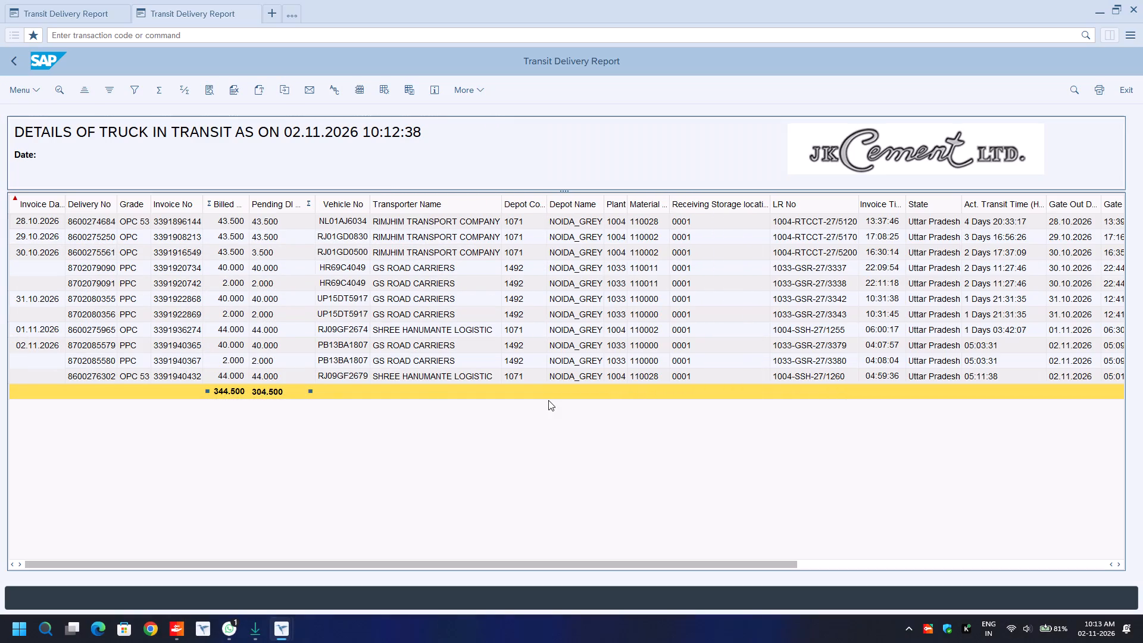
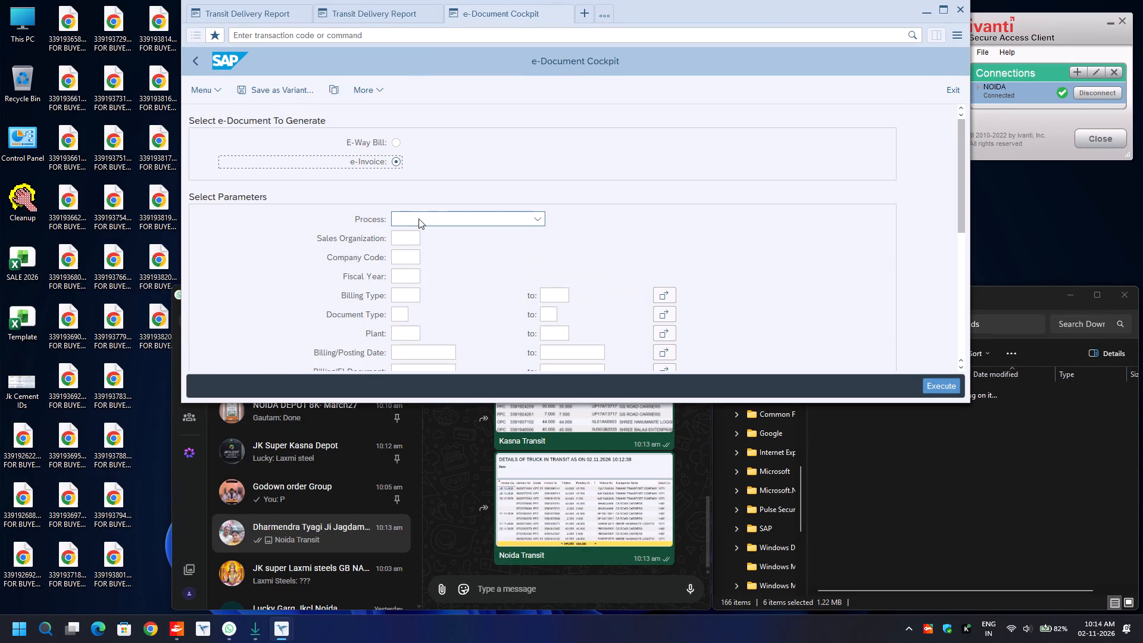
# Set the e-Invoice selection to the Sales and Distribution process and sales organization 1000.
pyautogui.click(419, 219)
pyautogui.click(401, 239)
pyautogui.click(401, 239)
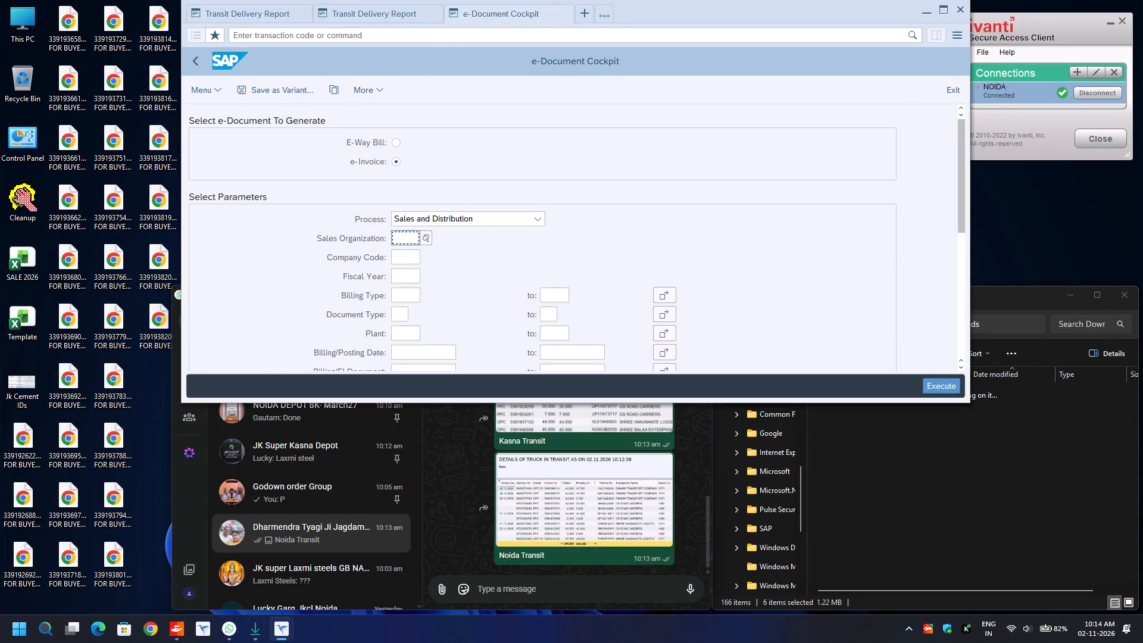
pyautogui.press('Up')
pyautogui.press('BackSpace')
pyautogui.press('Down')
pyautogui.press('Return')
# Set the plant selection to the single values 1071, 1492, 8134 and 8135.
pyautogui.click(410, 332)
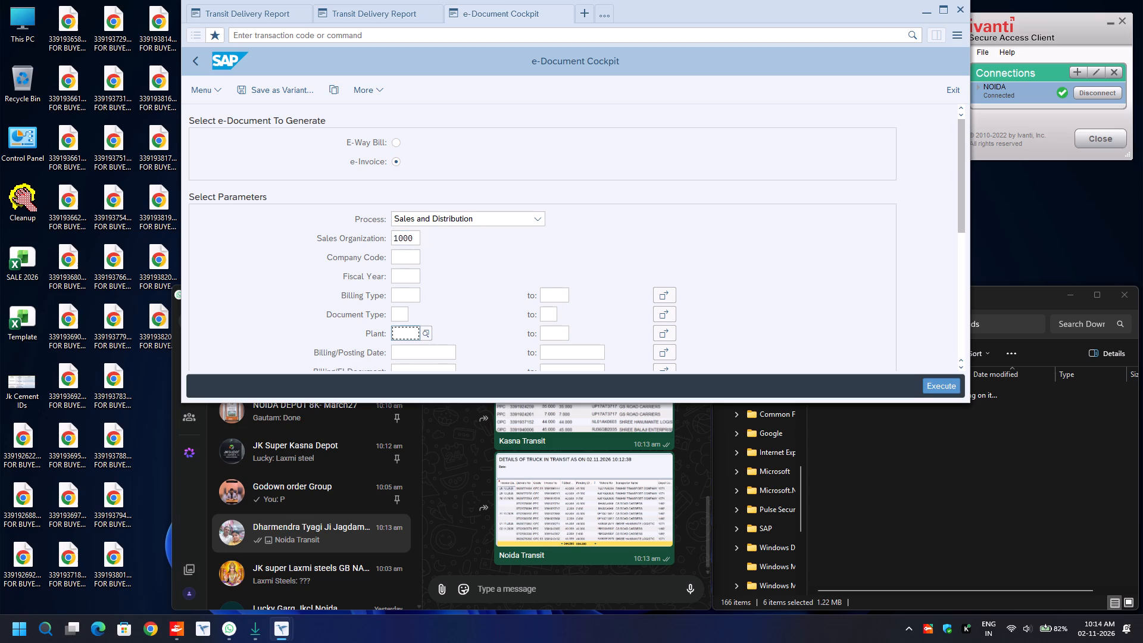
pyautogui.press('BackSpace')
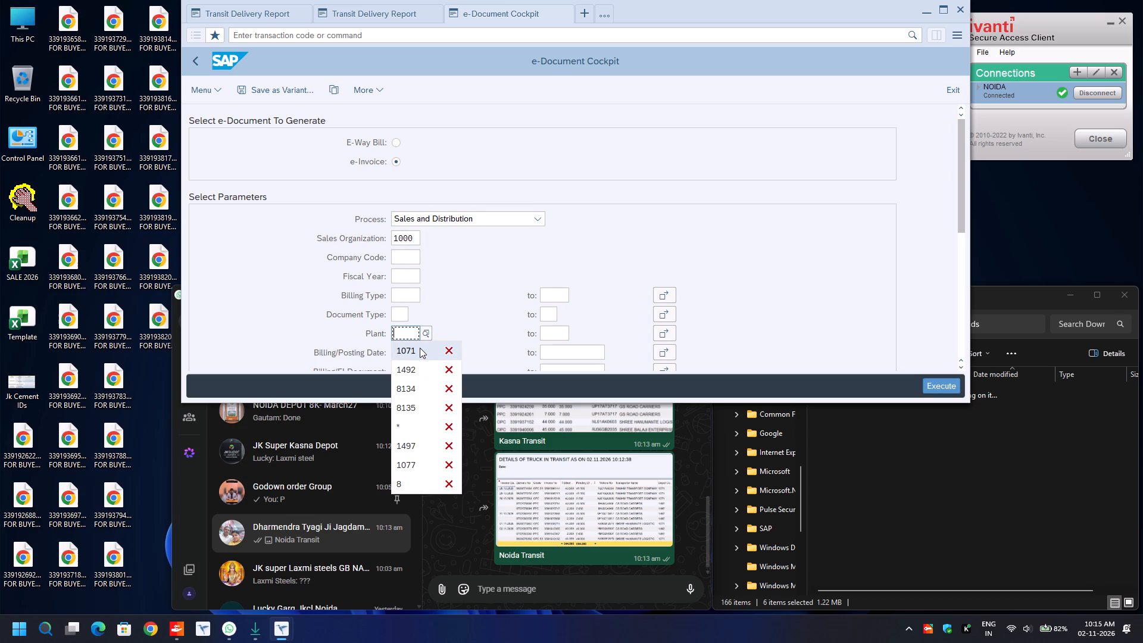
pyautogui.moveTo(420, 348); pyautogui.dragTo(560, 333)
pyautogui.press('Tab')
pyautogui.press('Tab')
pyautogui.press('space')
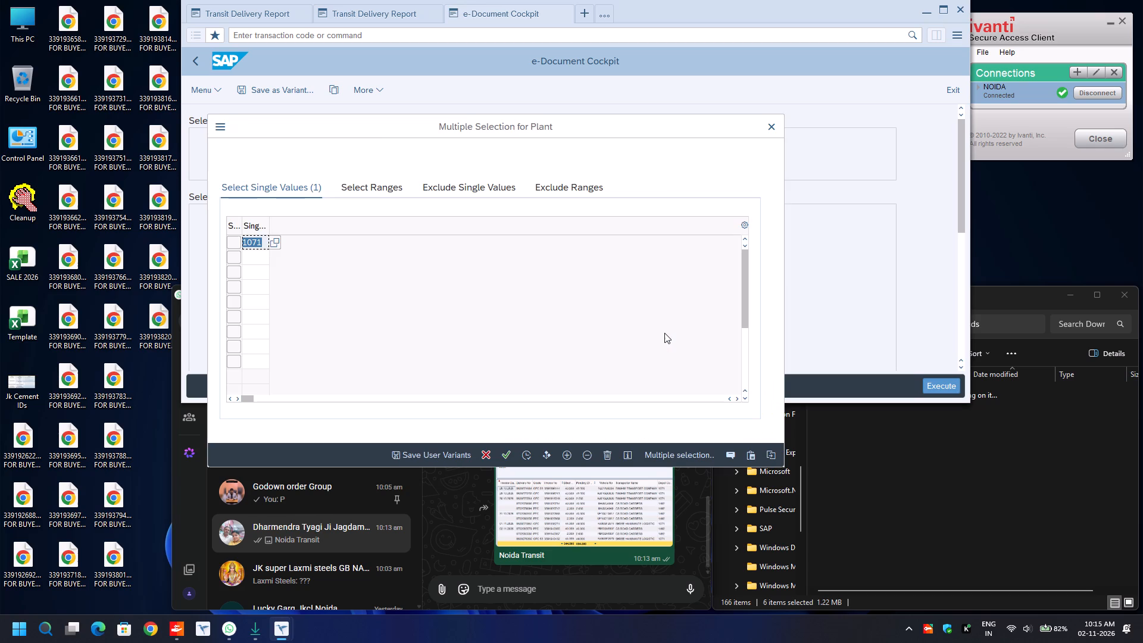
pyautogui.press('Down')
pyautogui.press('End')
pyautogui.press('Left')
pyautogui.press('pageup')
pyautogui.press('Down')
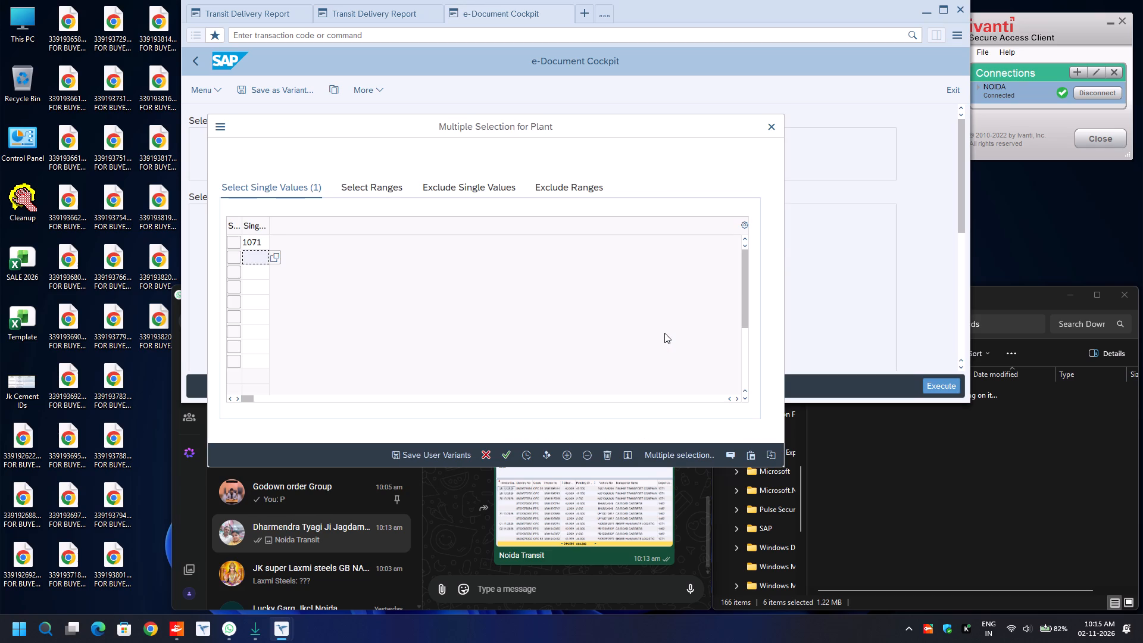
pyautogui.press('Up')
pyautogui.press('End')
pyautogui.press('pagedown')
pyautogui.press('Left')
pyautogui.press('Up')
pyautogui.press('End')
pyautogui.press('pagedown')
pyautogui.press('Clear')
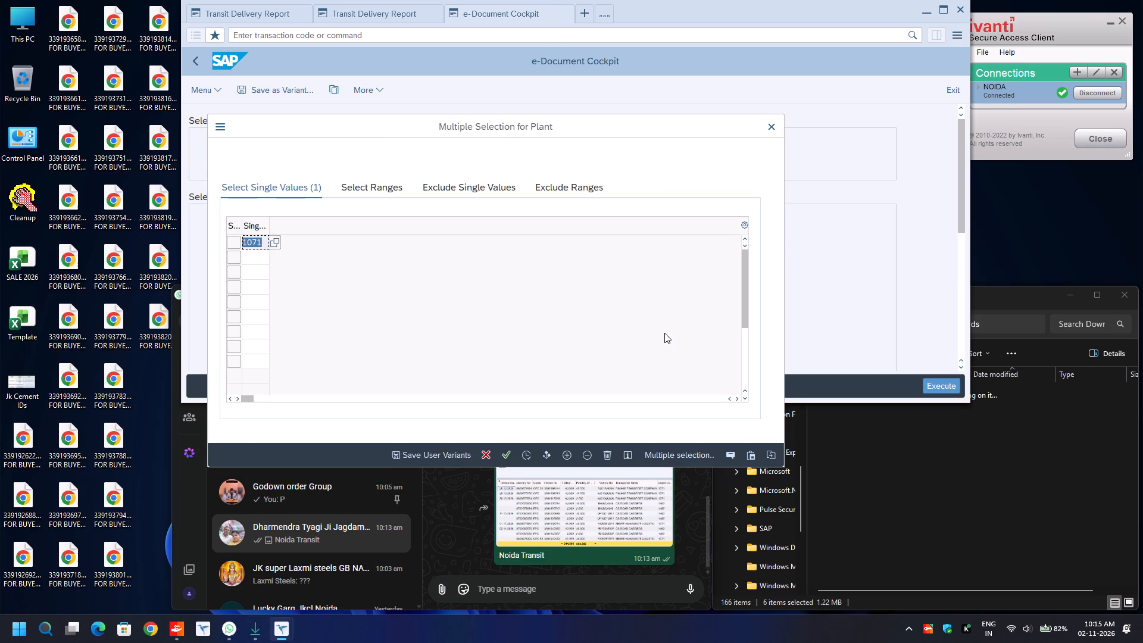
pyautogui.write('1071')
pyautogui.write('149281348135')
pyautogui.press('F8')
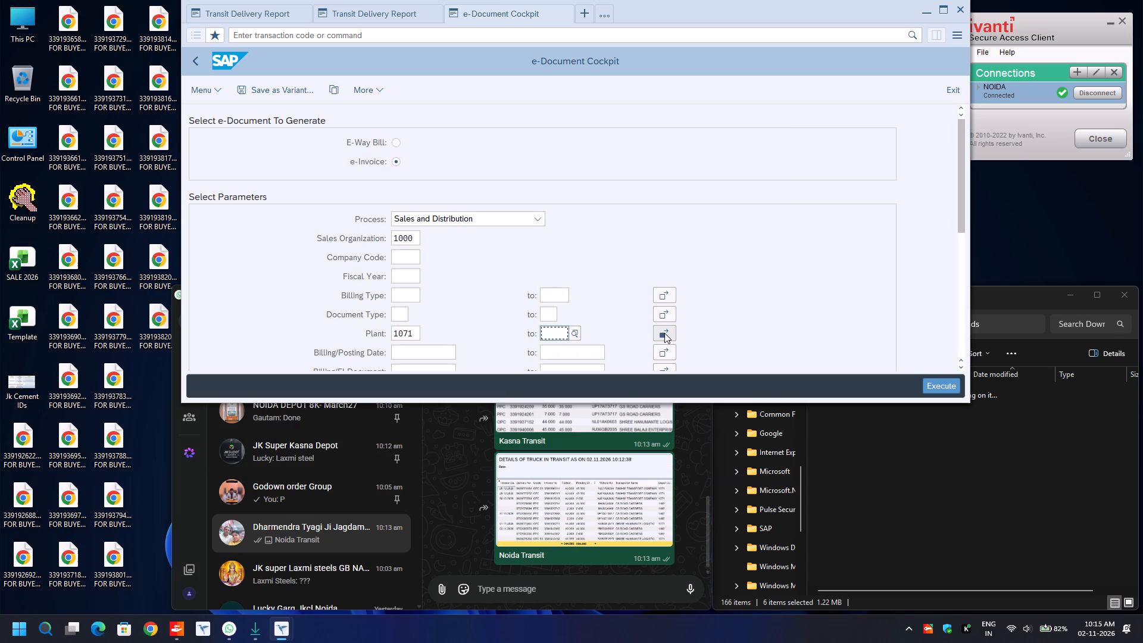
# Set the billing/posting date to 01.11.2026.
pyautogui.click(447, 351)
pyautogui.press('BackSpace')
pyautogui.press('Down')
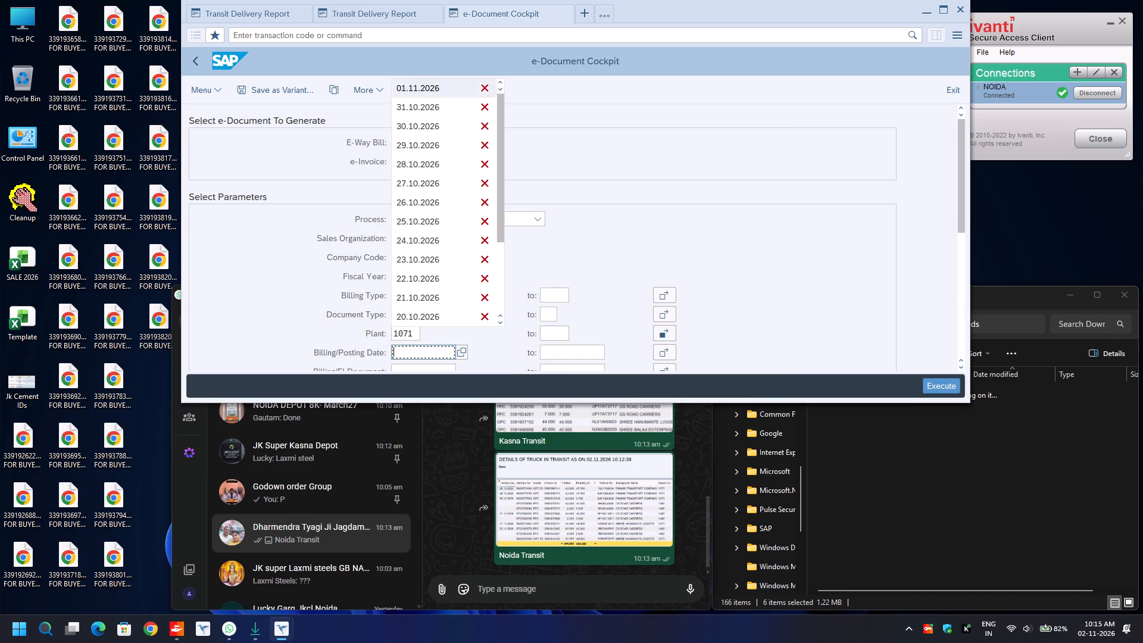
pyautogui.press('Return')
# Choose Status Report and e-Invoice with E-Way Bill, and run the e-Document Cockpit selection.
pyautogui.scroll(-10, 447, 351)
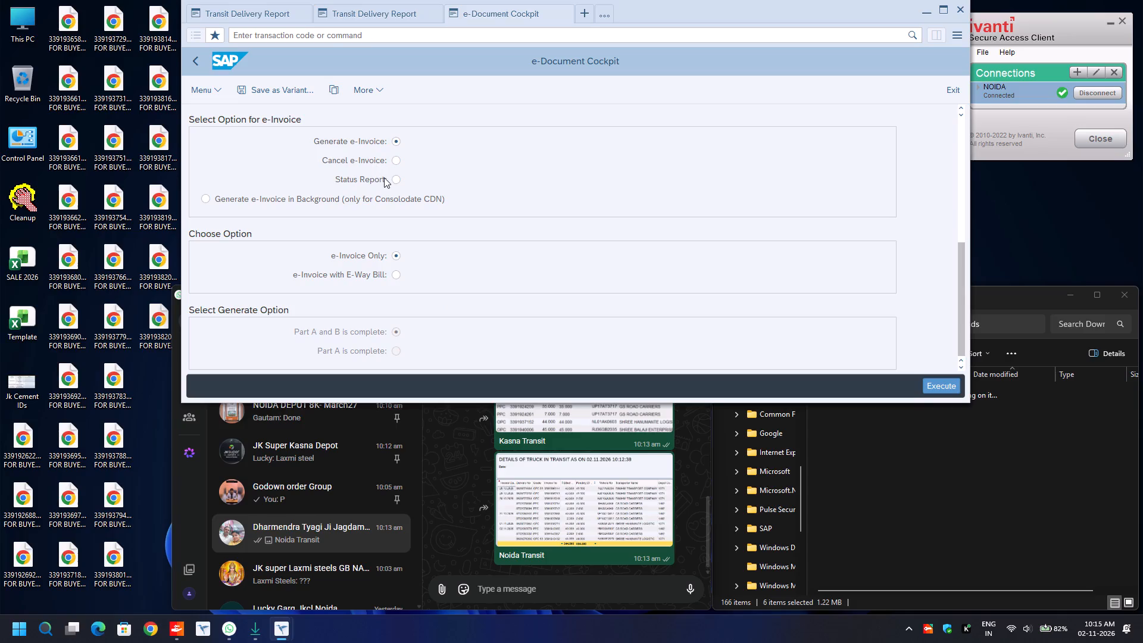
pyautogui.click(384, 177)
pyautogui.click(393, 275)
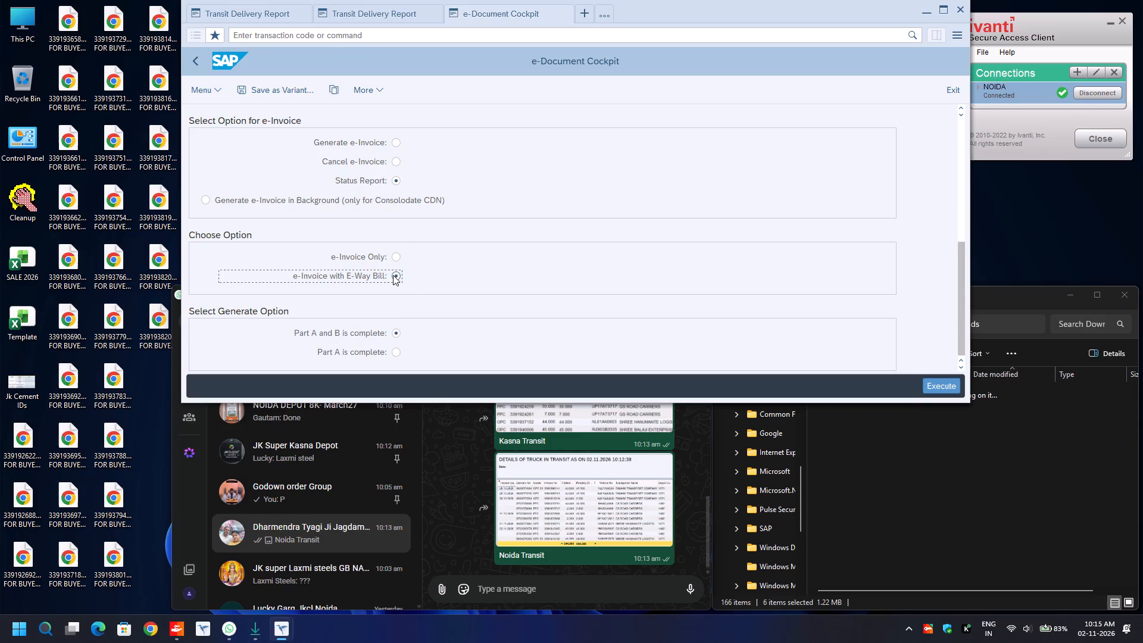
pyautogui.press('F8')
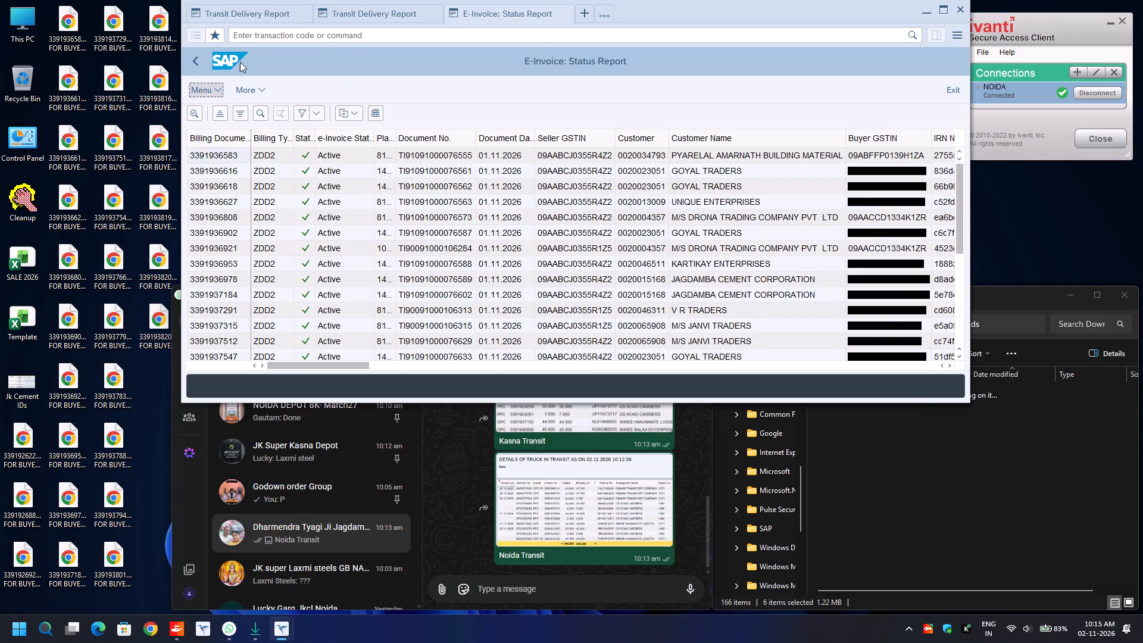
# Select the Customer column in the e-invoice status report.
pyautogui.click(641, 138)
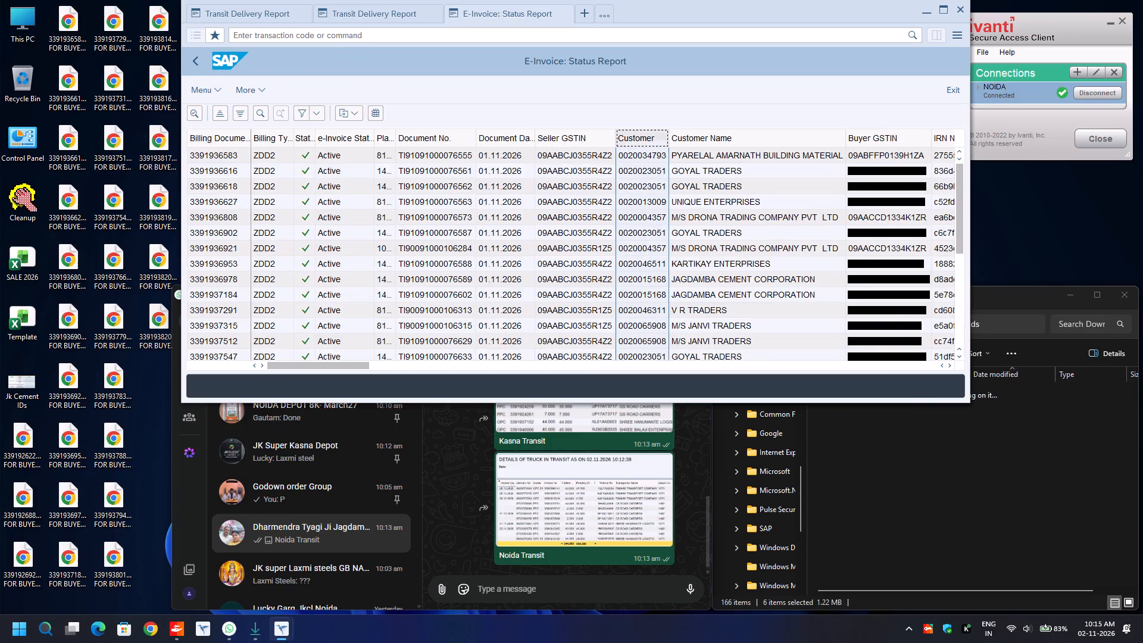
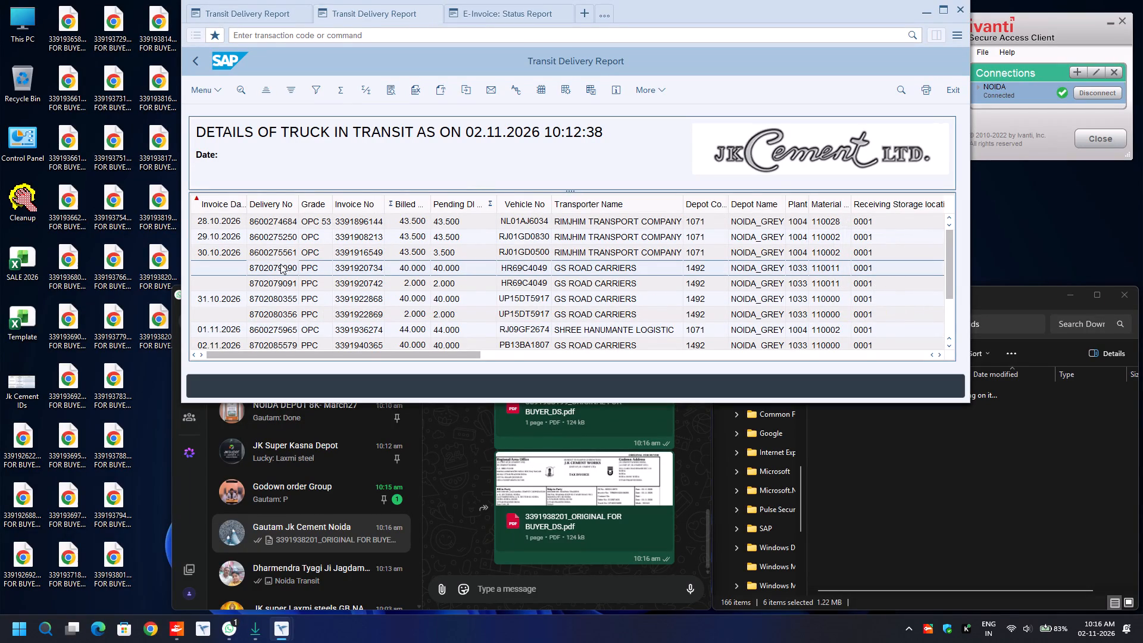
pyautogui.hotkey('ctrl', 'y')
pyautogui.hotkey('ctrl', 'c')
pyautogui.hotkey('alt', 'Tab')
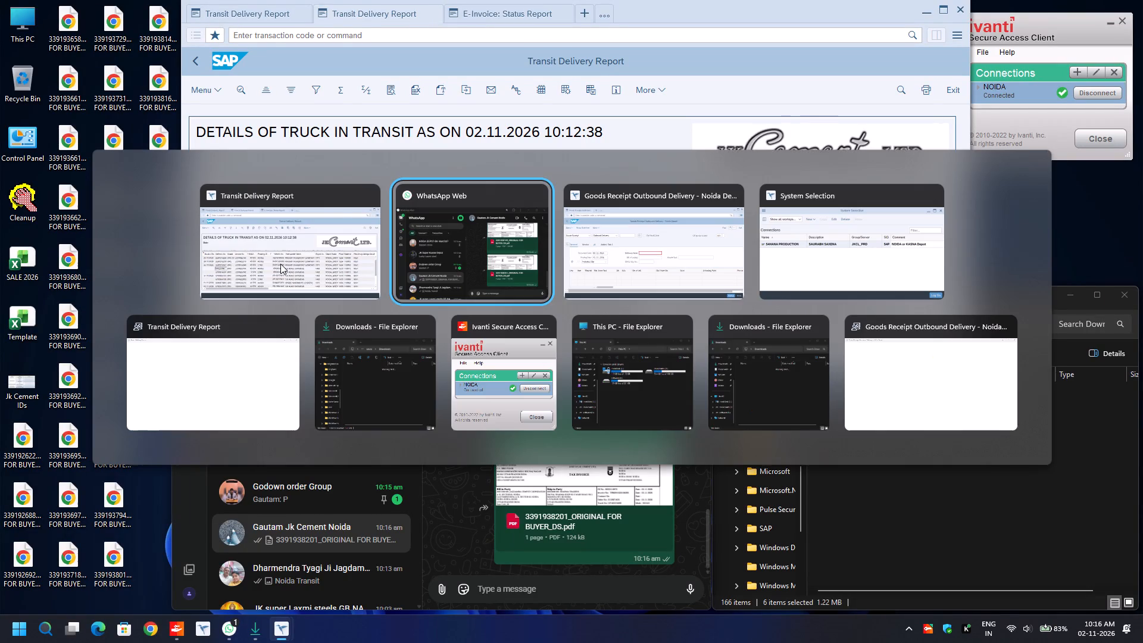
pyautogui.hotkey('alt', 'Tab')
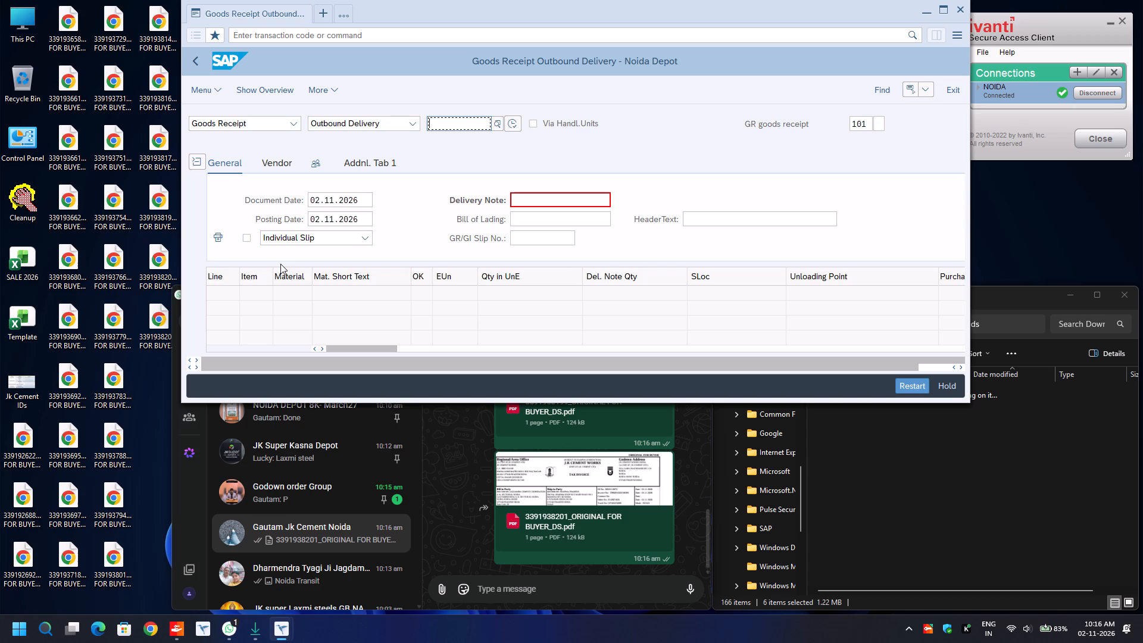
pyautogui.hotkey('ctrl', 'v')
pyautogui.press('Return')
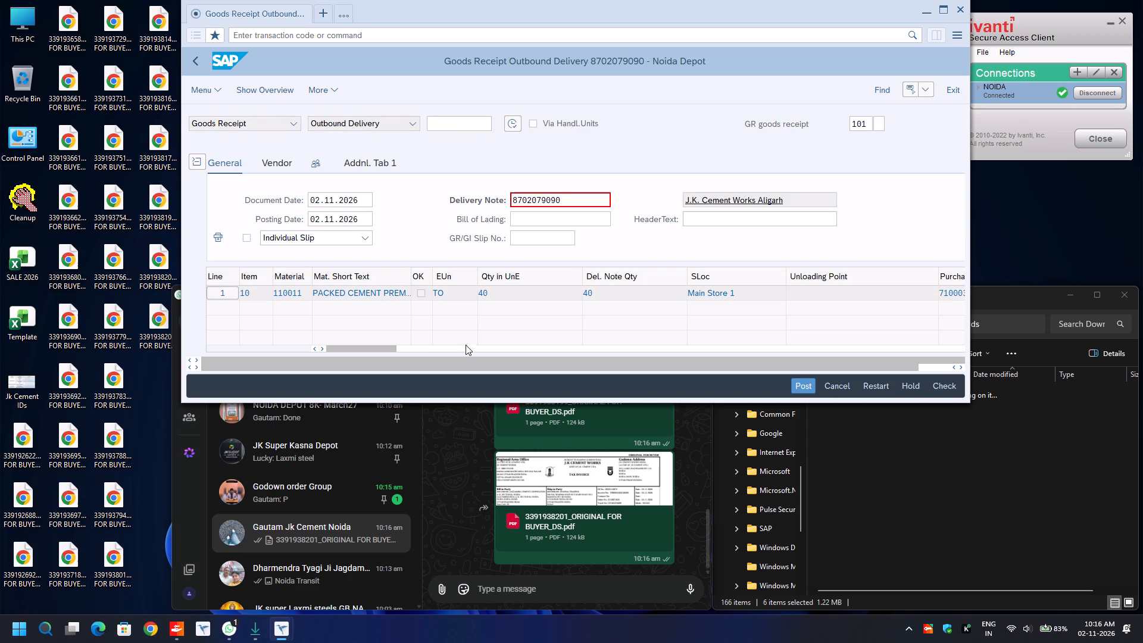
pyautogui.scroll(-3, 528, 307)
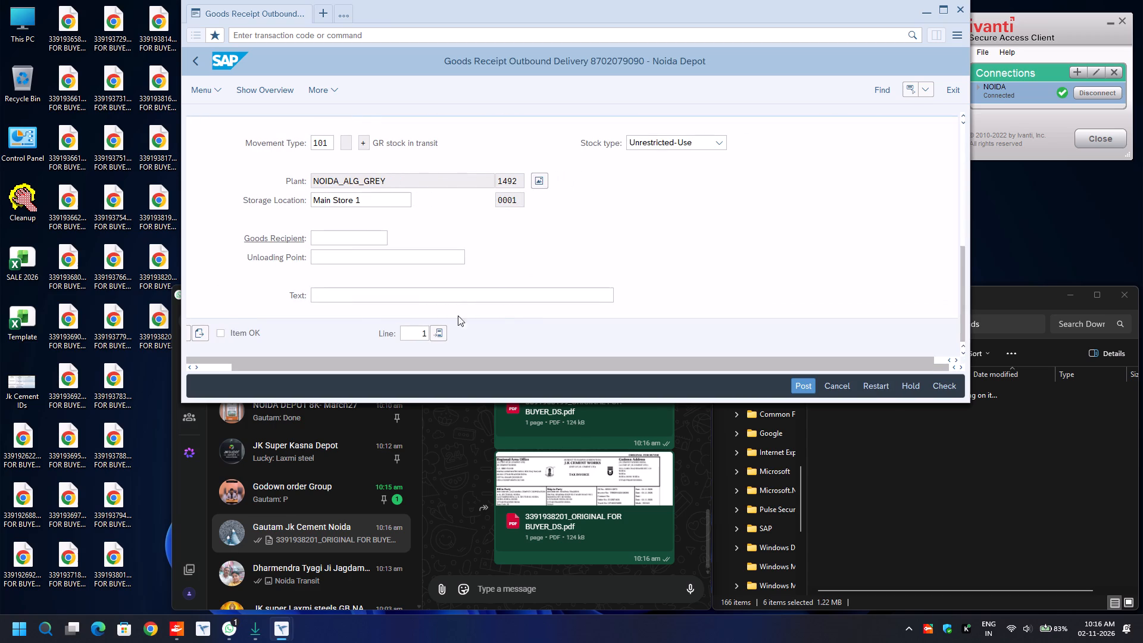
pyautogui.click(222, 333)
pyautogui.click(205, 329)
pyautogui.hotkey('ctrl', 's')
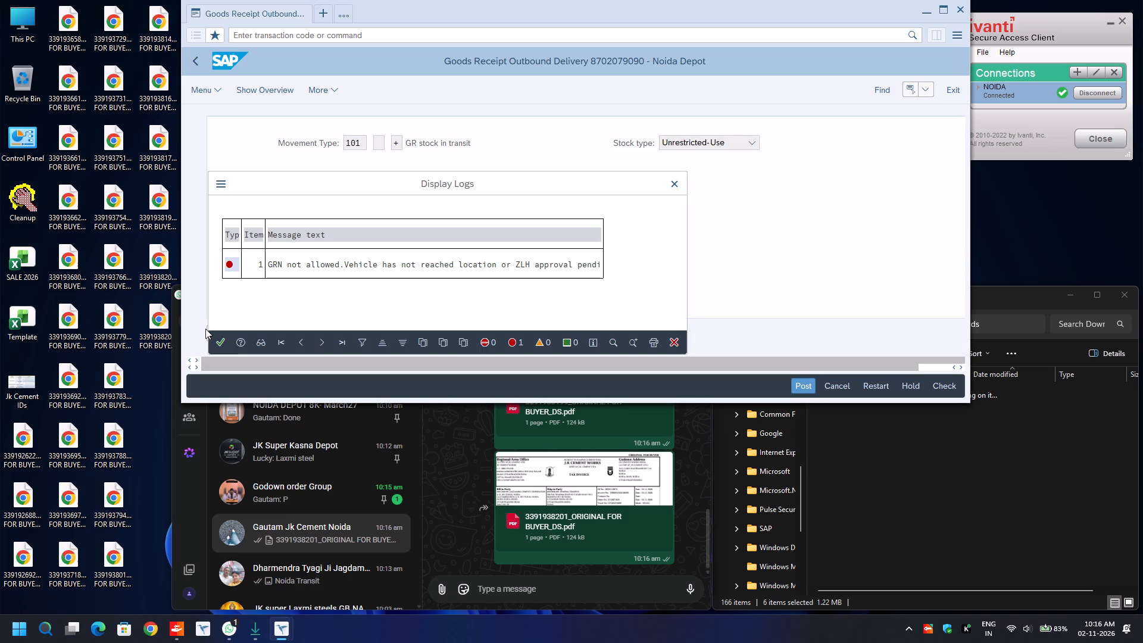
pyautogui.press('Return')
pyautogui.hotkey('alt', 'Tab')
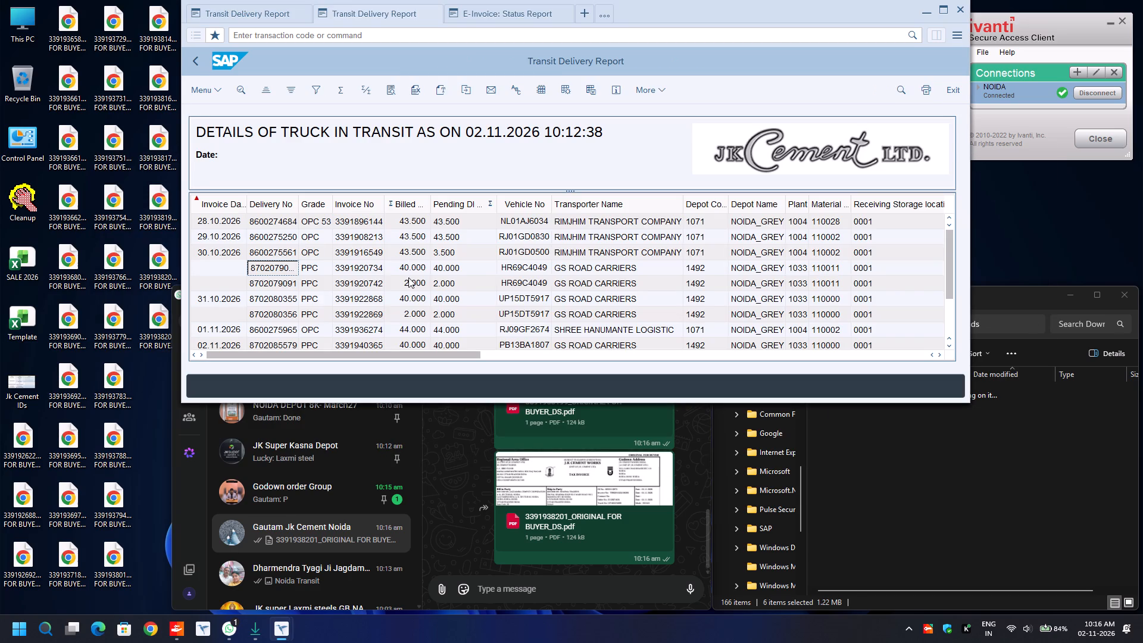
pyautogui.click(289, 299)
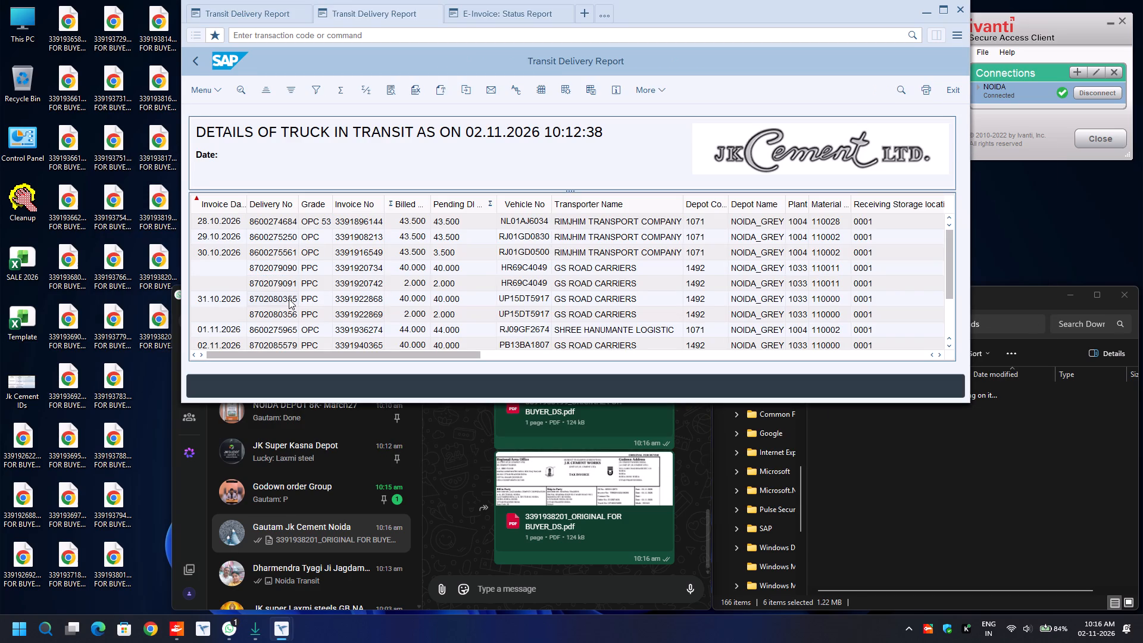
pyautogui.hotkey('ctrl', 'c')
pyautogui.hotkey('alt', 'Tab')
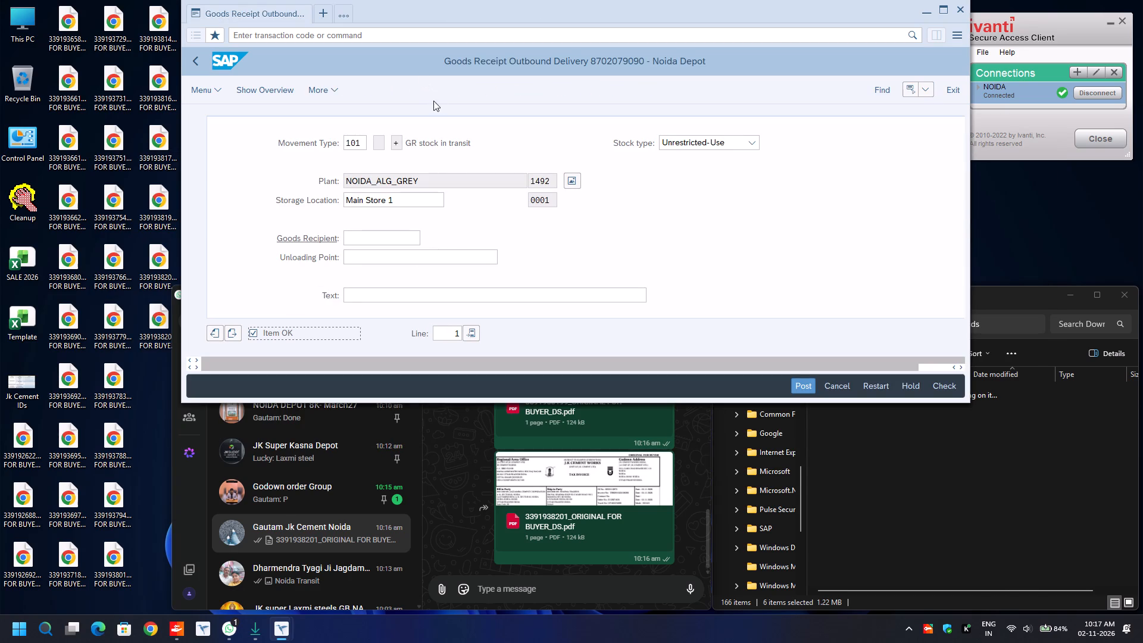
pyautogui.scroll(5, 460, 179)
pyautogui.click(447, 37)
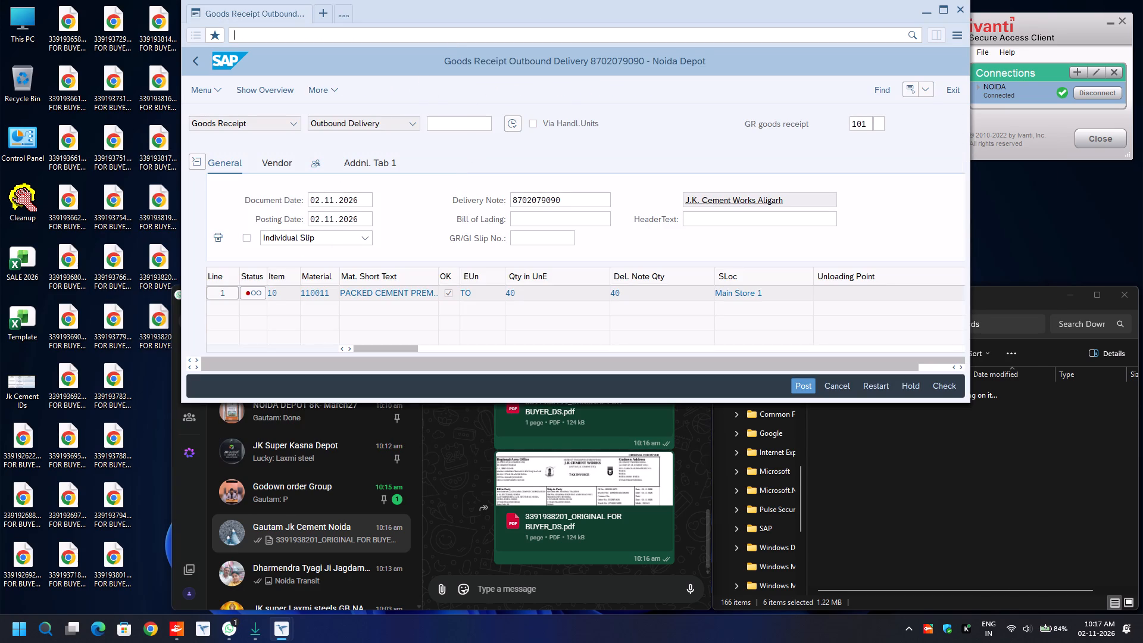
pyautogui.write('/n')
pyautogui.press('Return')
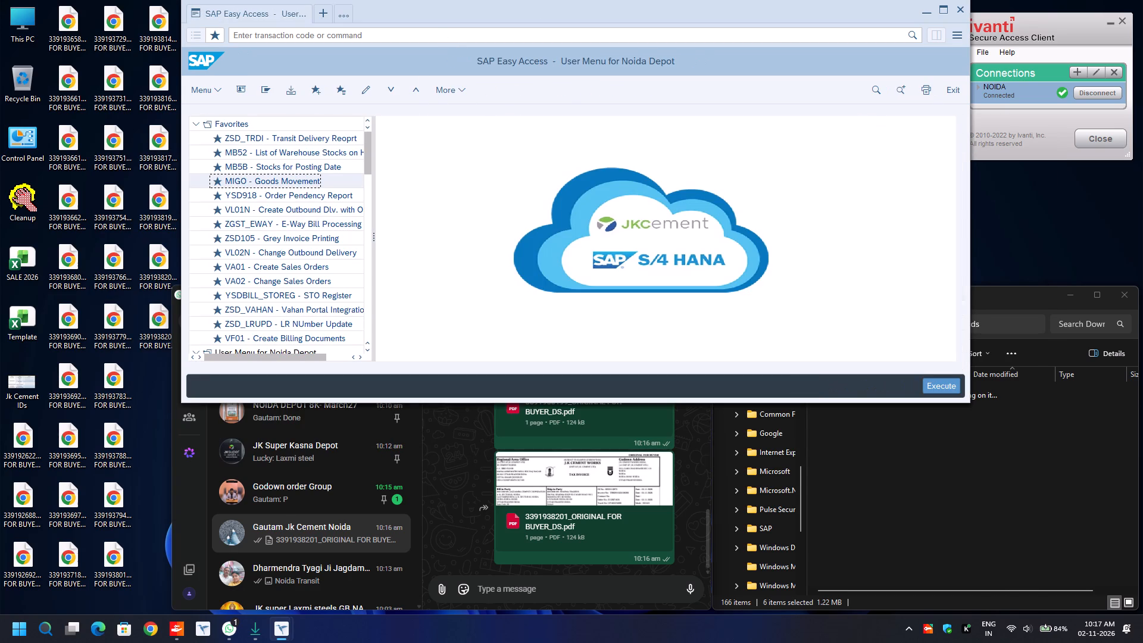
pyautogui.write('mi')
pyautogui.press('Return')
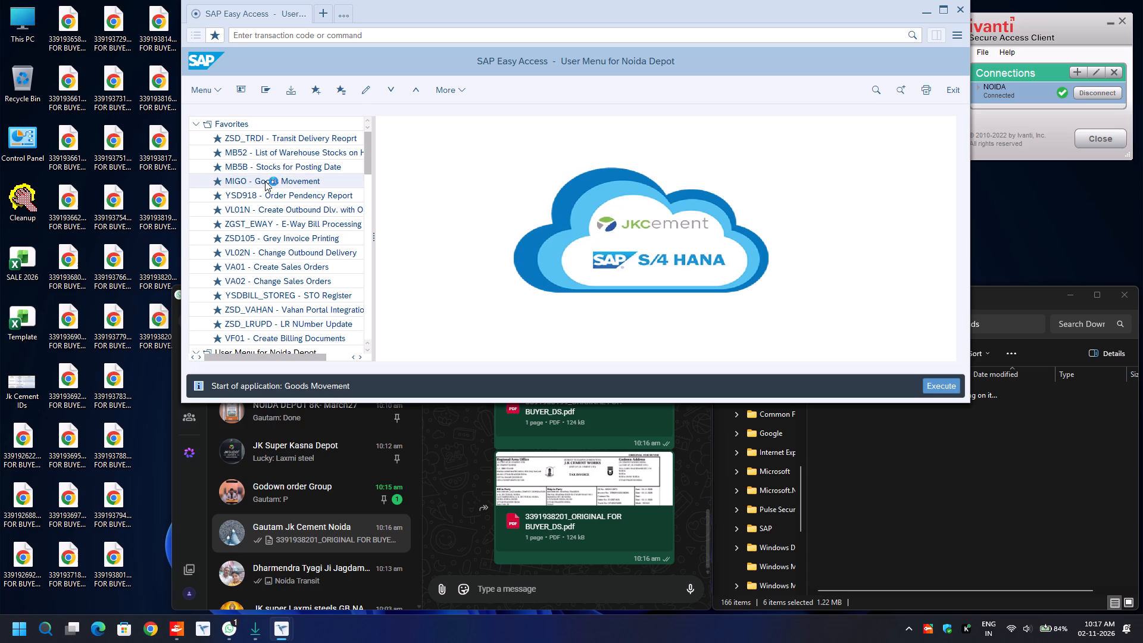
pyautogui.hotkey('ctrl', 'v')
pyautogui.press('Return')
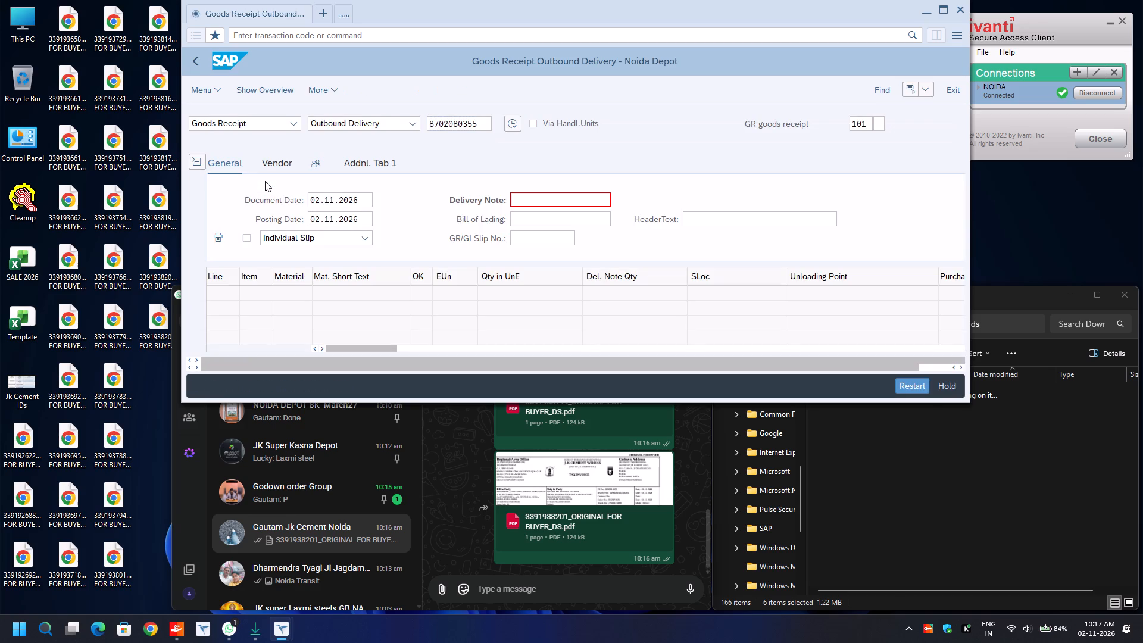
pyautogui.scroll(-5, 469, 226)
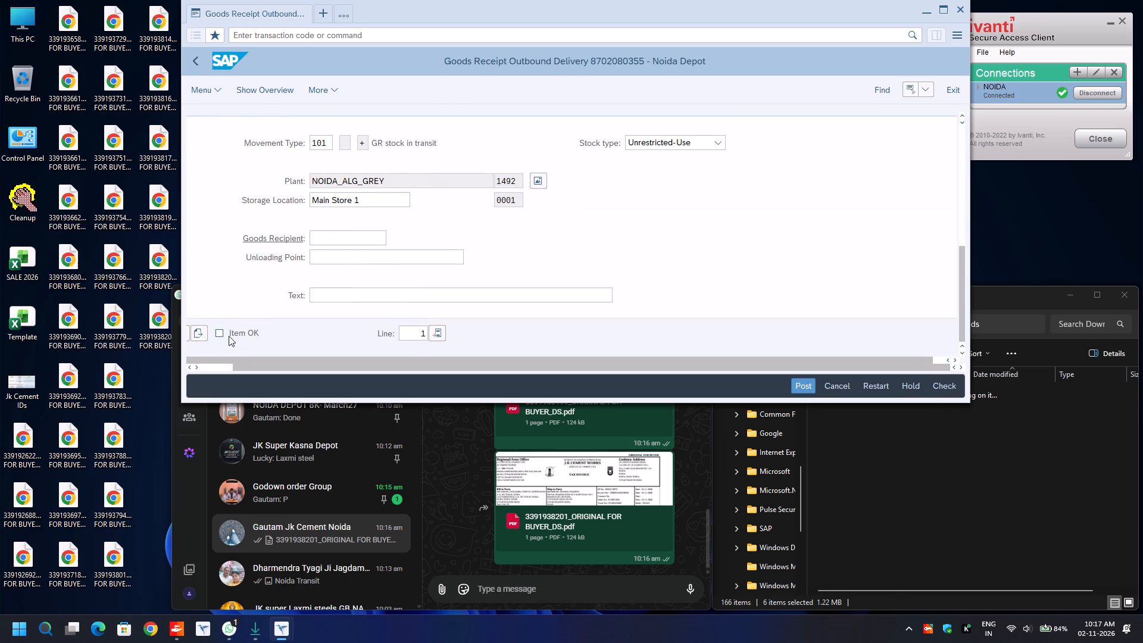
pyautogui.click(221, 335)
pyautogui.click(200, 332)
pyautogui.hotkey('ctrl', 's')
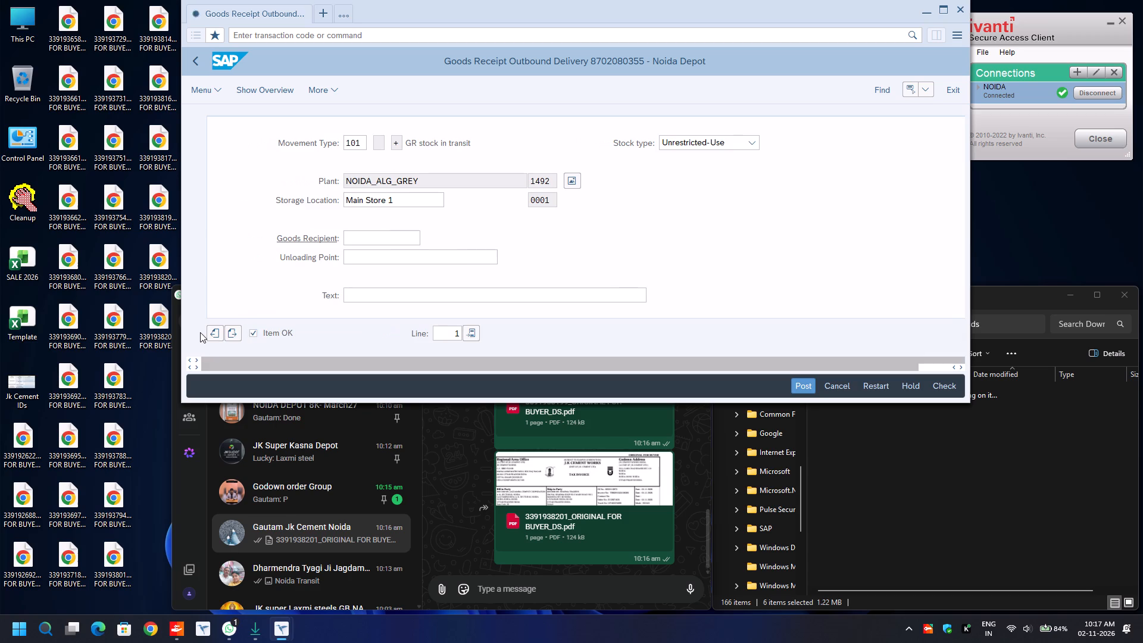
pyautogui.press('BackSpace')
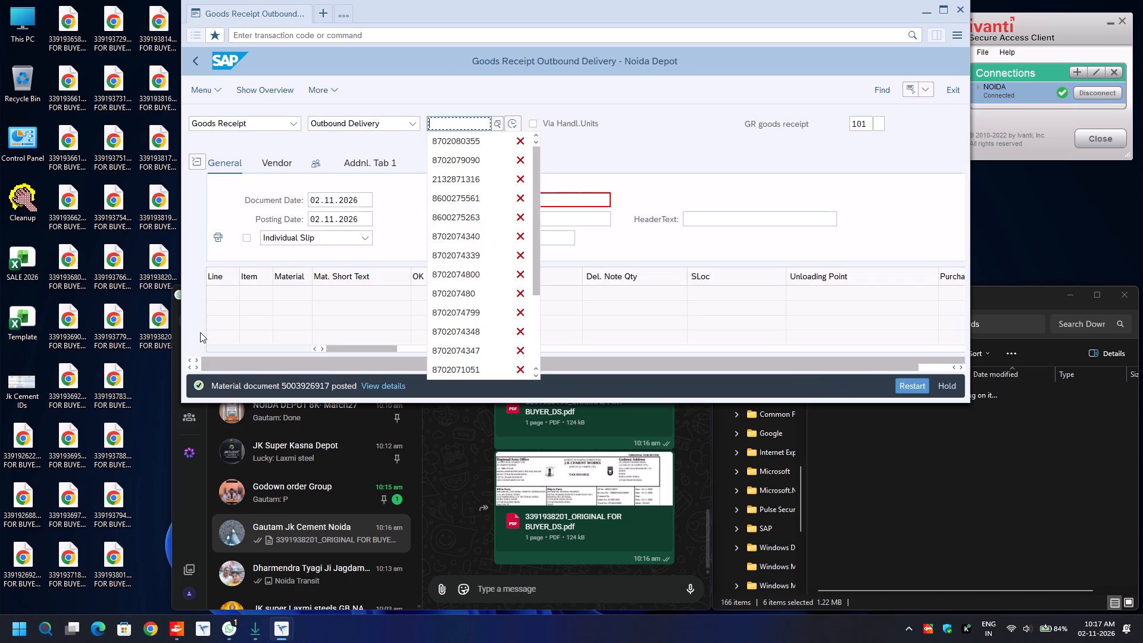
pyautogui.press('Down')
pyautogui.press('Return')
pyautogui.press('BackSpace')
pyautogui.press('6')
pyautogui.press('Return')
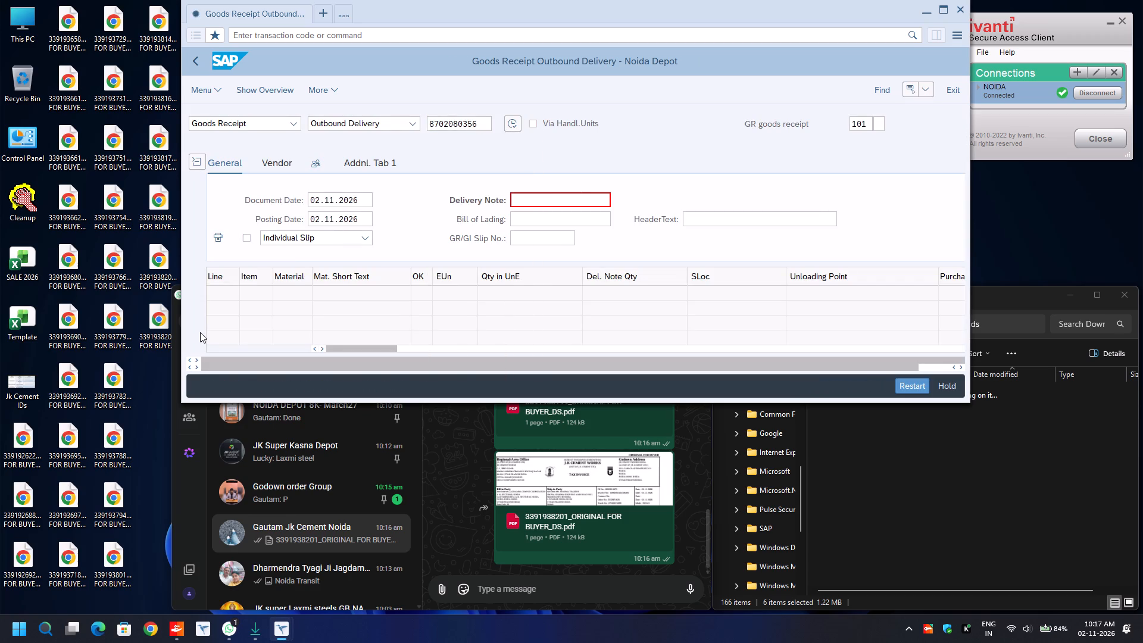
pyautogui.scroll(-2, 420, 271)
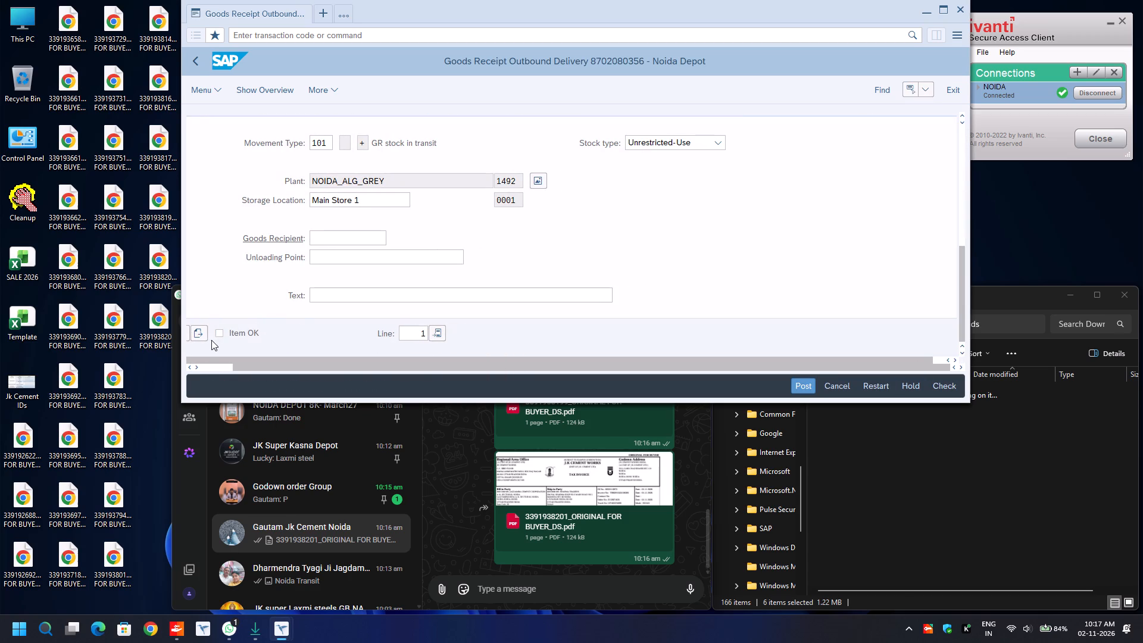
pyautogui.click(221, 330)
pyautogui.click(201, 330)
pyautogui.hotkey('ctrl', 's')
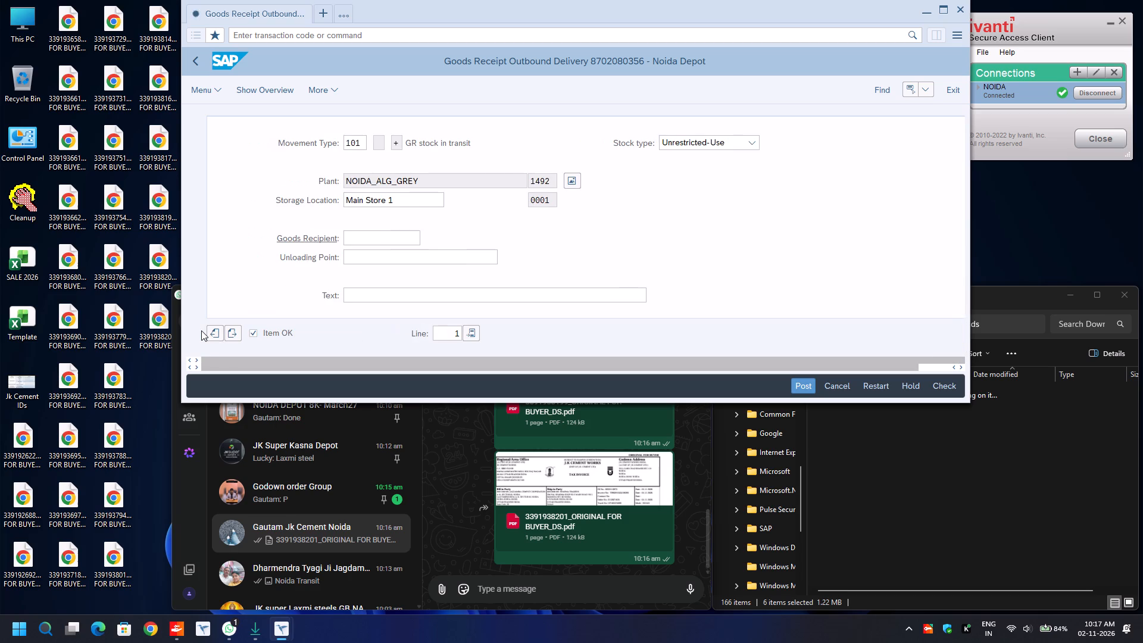
pyautogui.hotkey('alt', 'Tab')
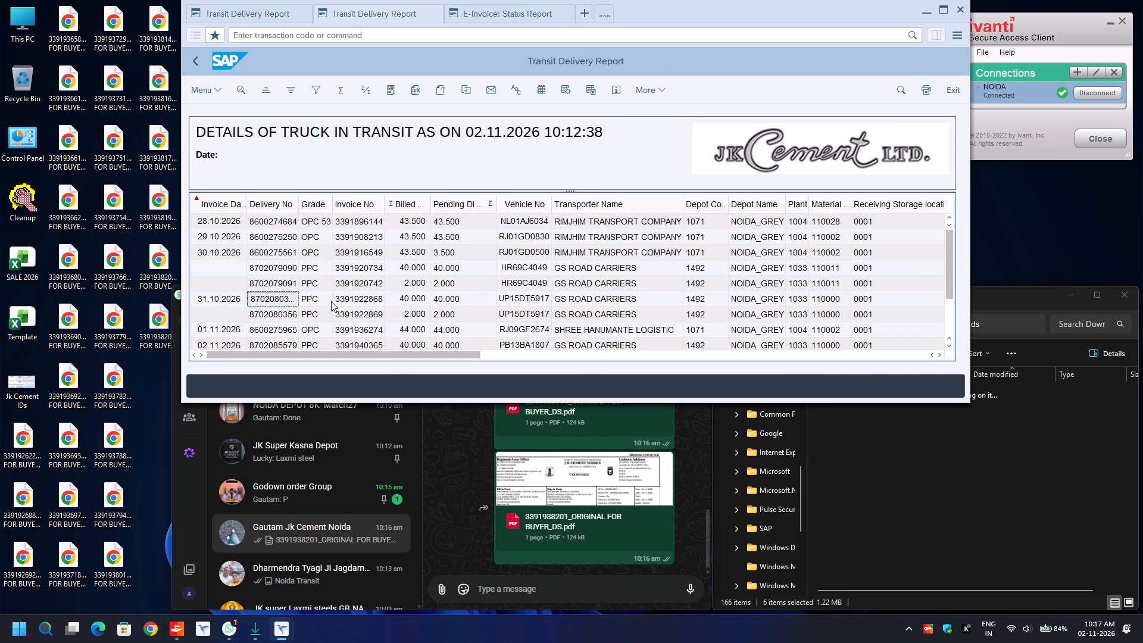
pyautogui.scroll(-1, 339, 301)
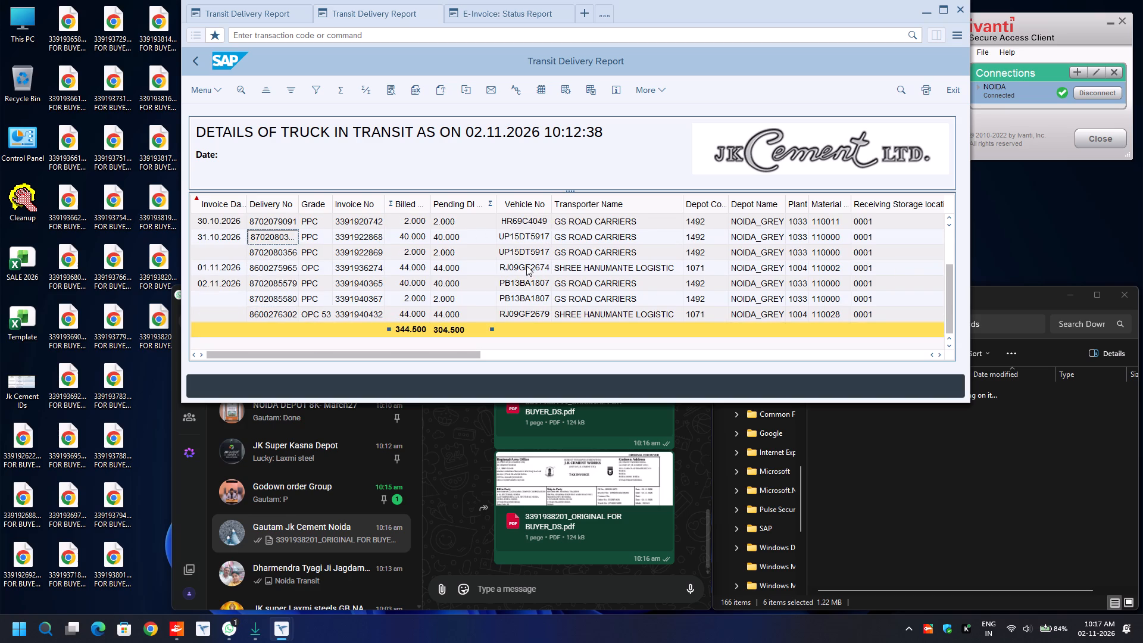
pyautogui.scroll(4, 526, 266)
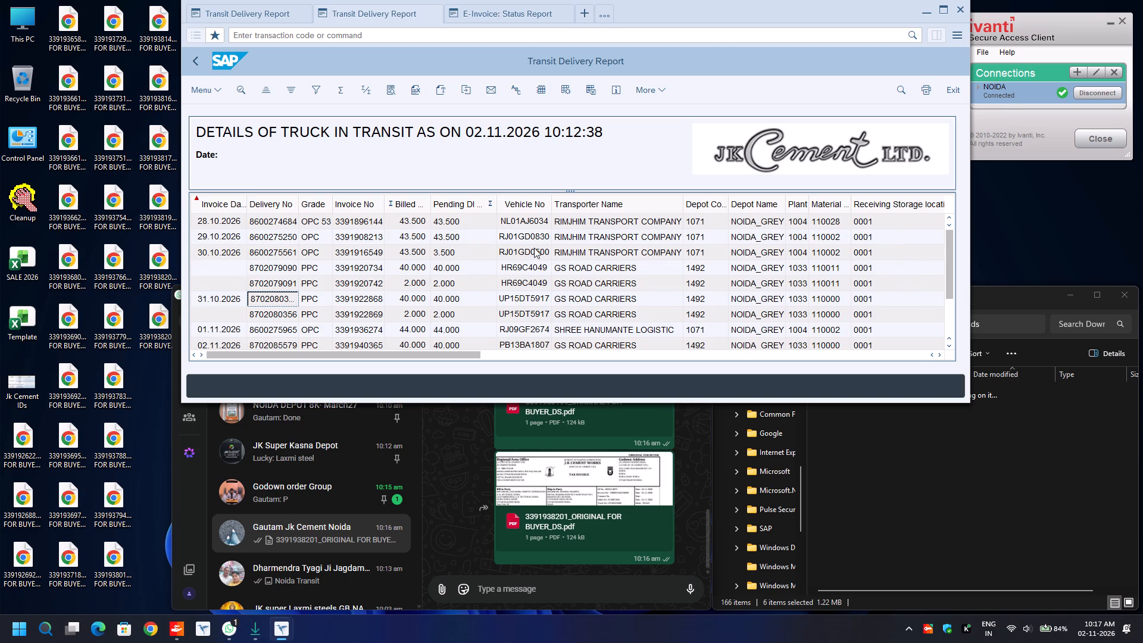
pyautogui.click(286, 254)
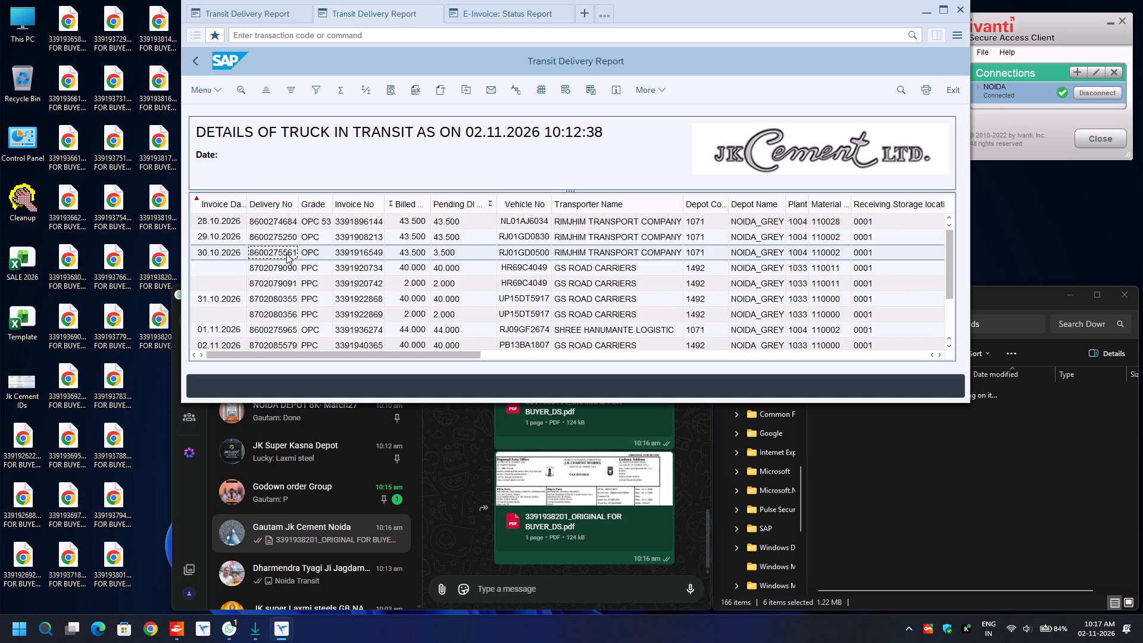
pyautogui.hotkey('ctrl', 'y')
pyautogui.hotkey('ctrl', 'c')
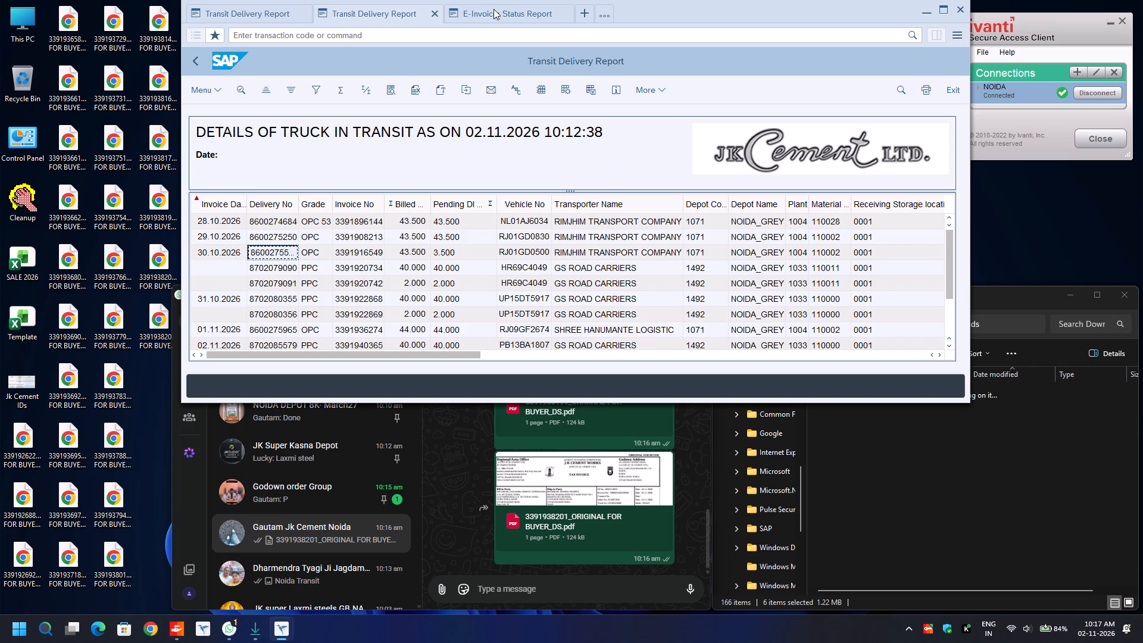
pyautogui.hotkey('alt', 'Tab')
pyautogui.hotkey('ctrl', 'v')
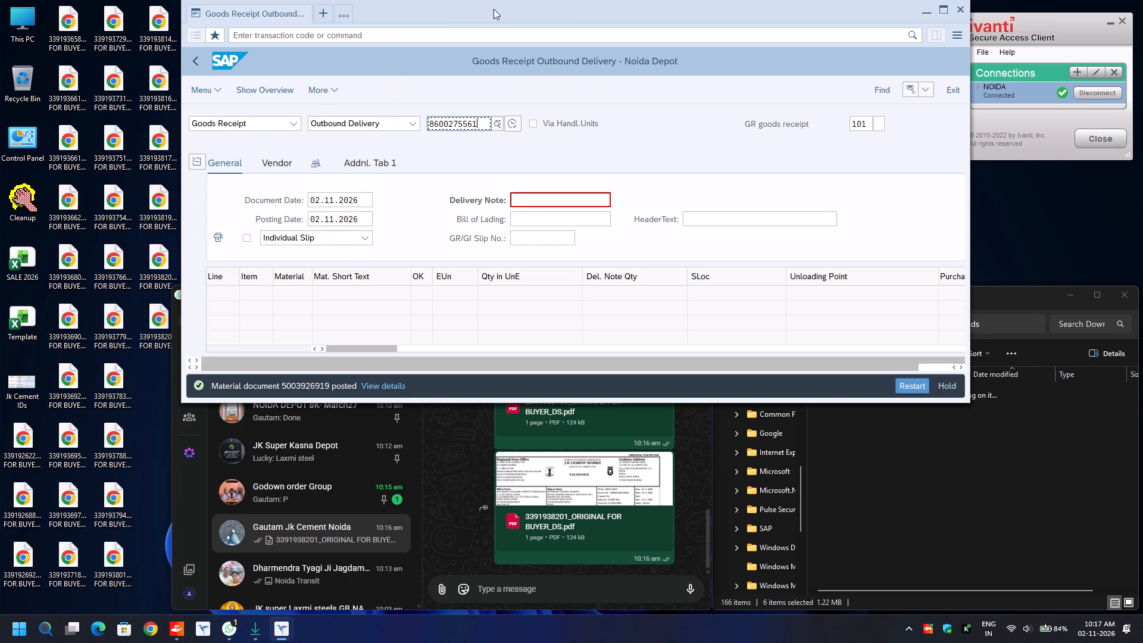
pyautogui.press('Return')
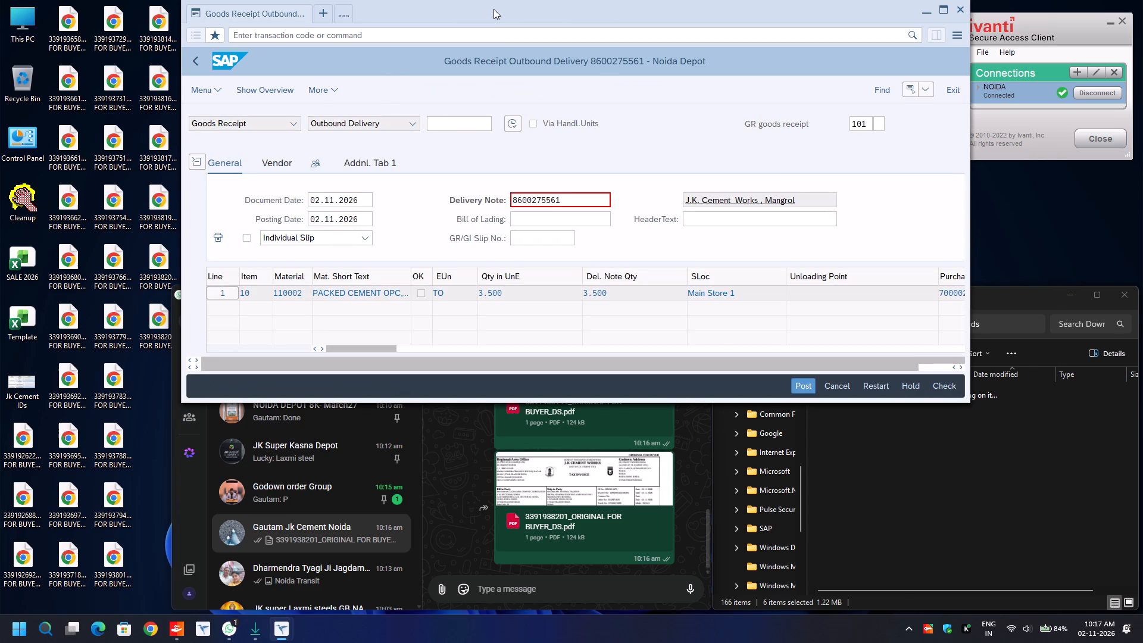
pyautogui.scroll(-3, 515, 217)
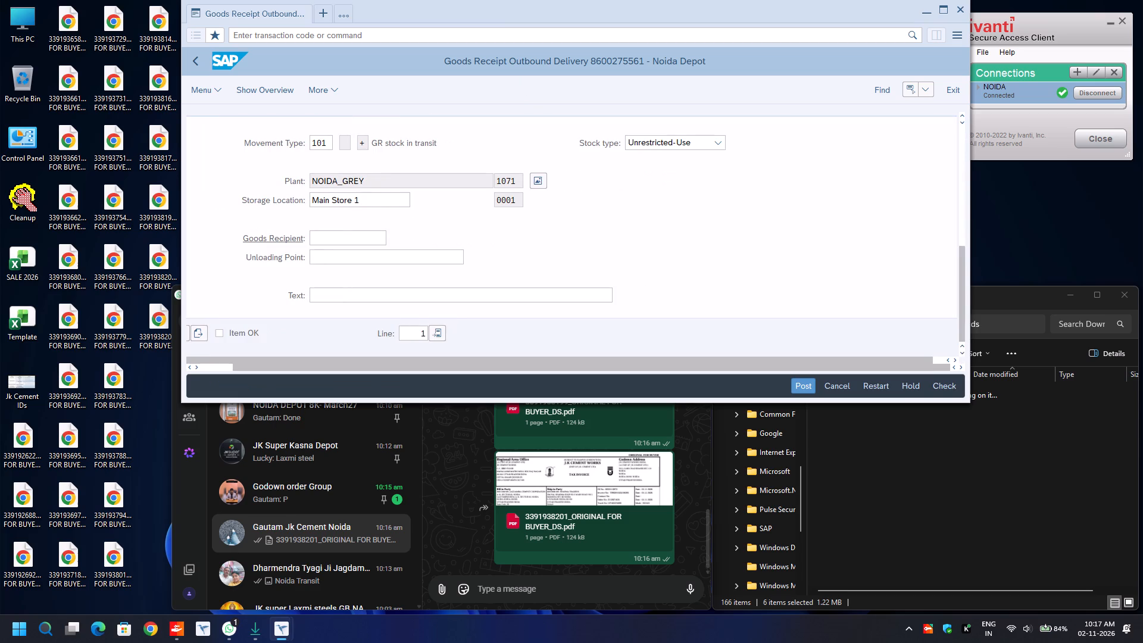
pyautogui.click(221, 333)
pyautogui.click(202, 333)
pyautogui.hotkey('ctrl', 's')
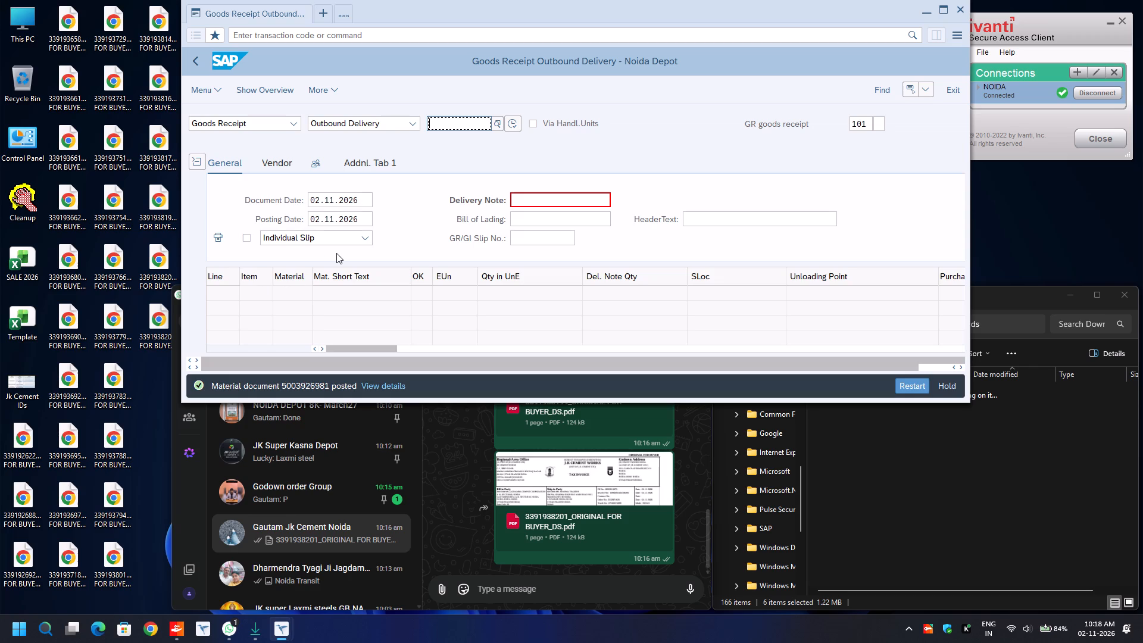
pyautogui.hotkey('alt', 'Tab')
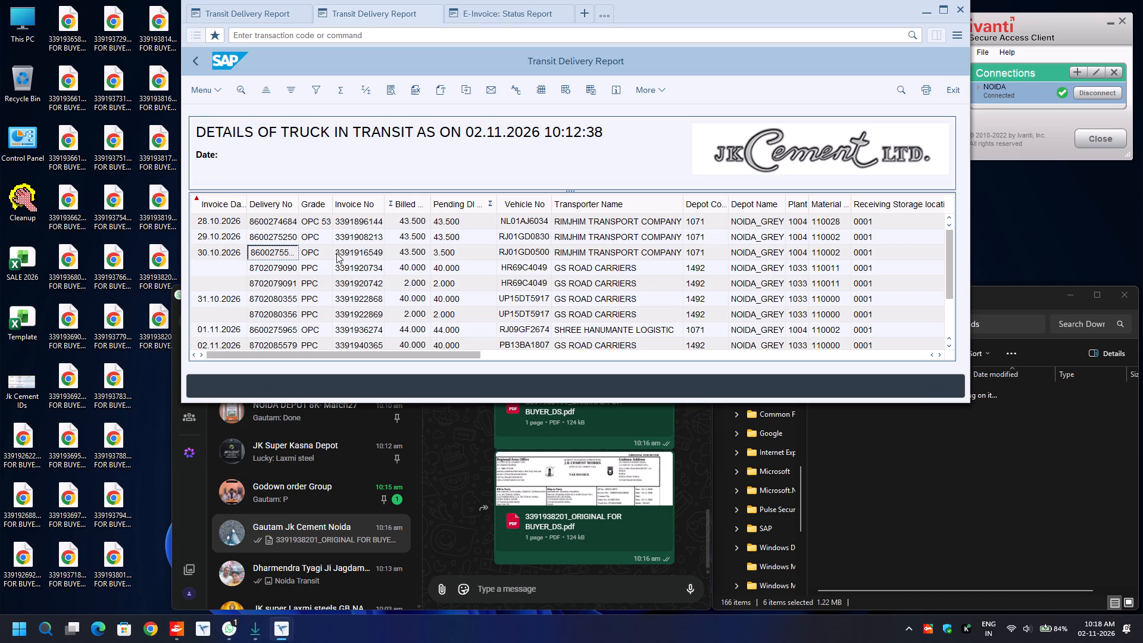
pyautogui.click(263, 16)
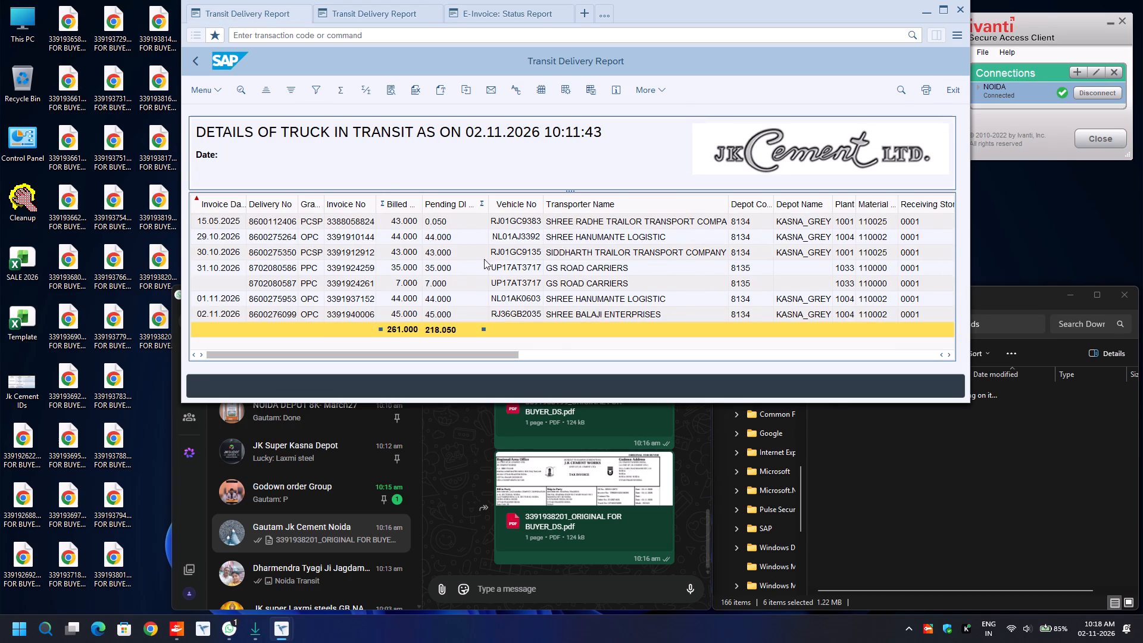
pyautogui.click(289, 270)
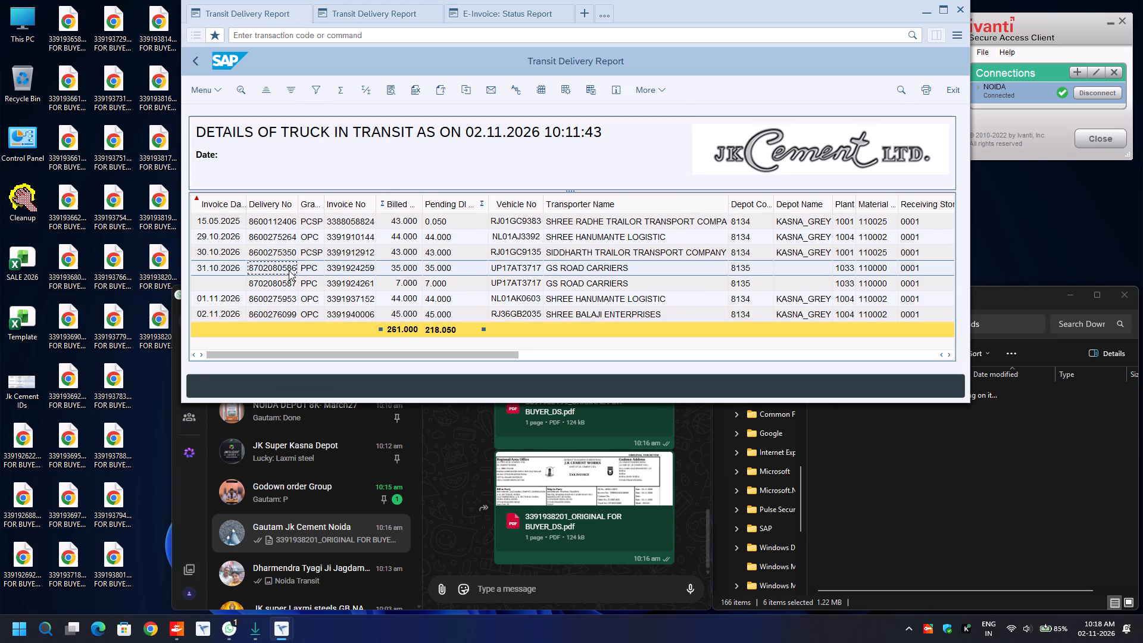
pyautogui.hotkey('ctrl', 'y')
pyautogui.hotkey('ctrl', 'c')
pyautogui.hotkey('ctrl', 'n')
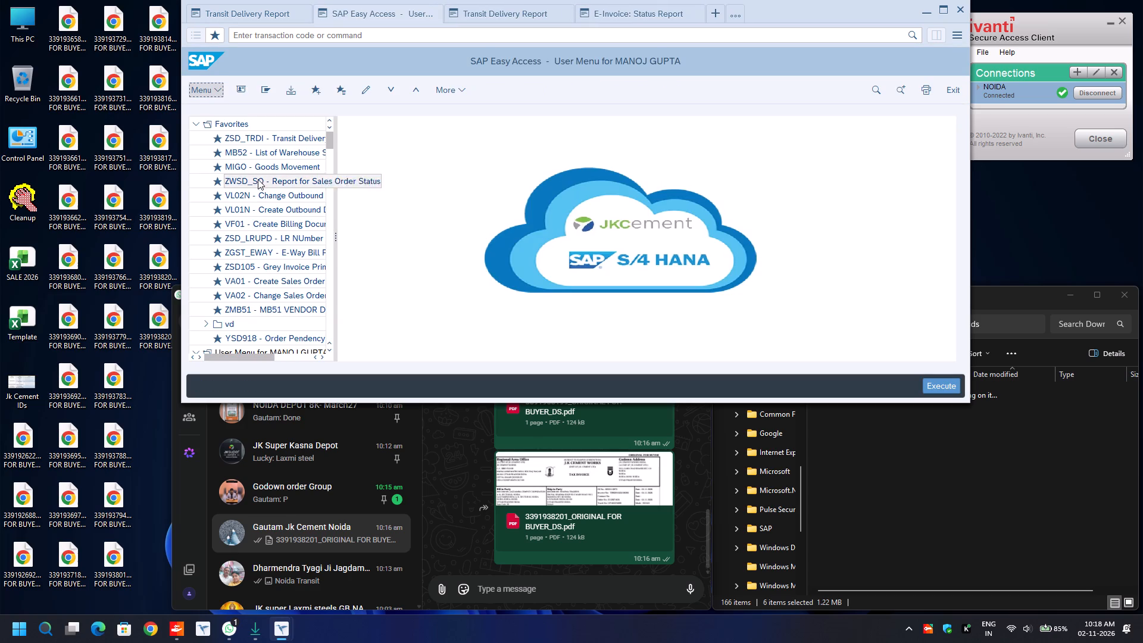
pyautogui.doubleClick(254, 163)
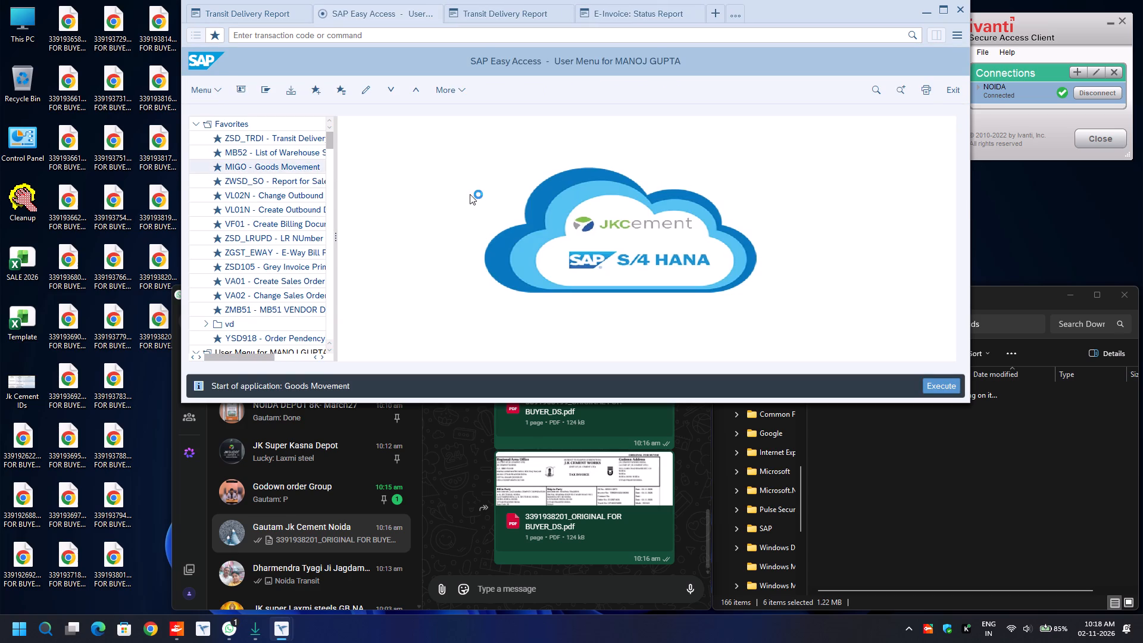
pyautogui.hotkey('ctrl', 'v')
pyautogui.press('Return')
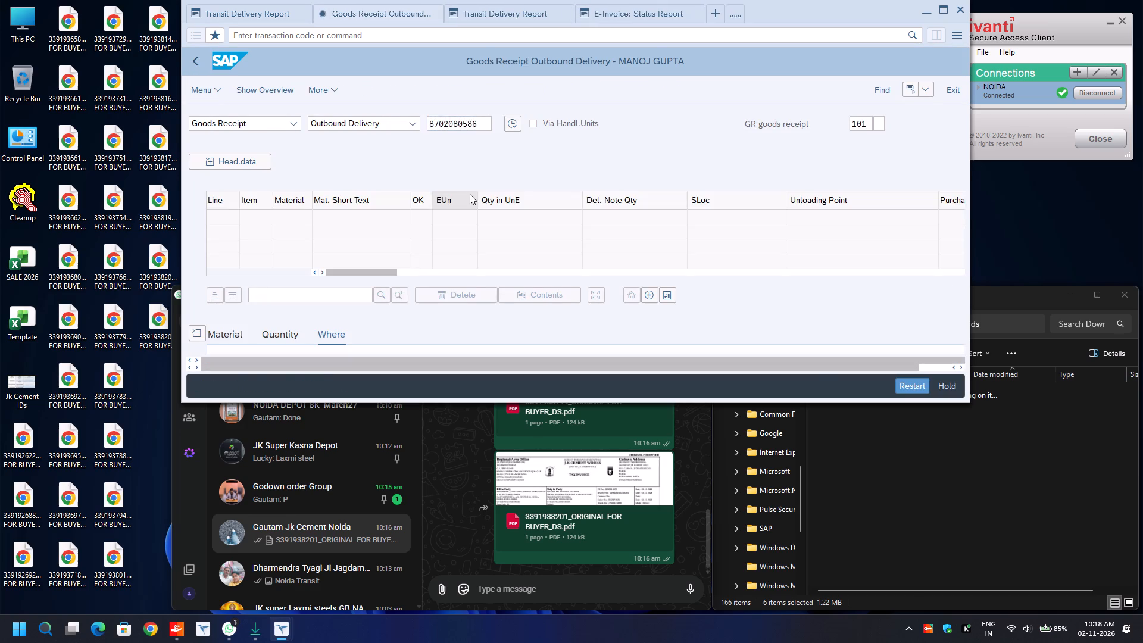
pyautogui.scroll(-1, 518, 241)
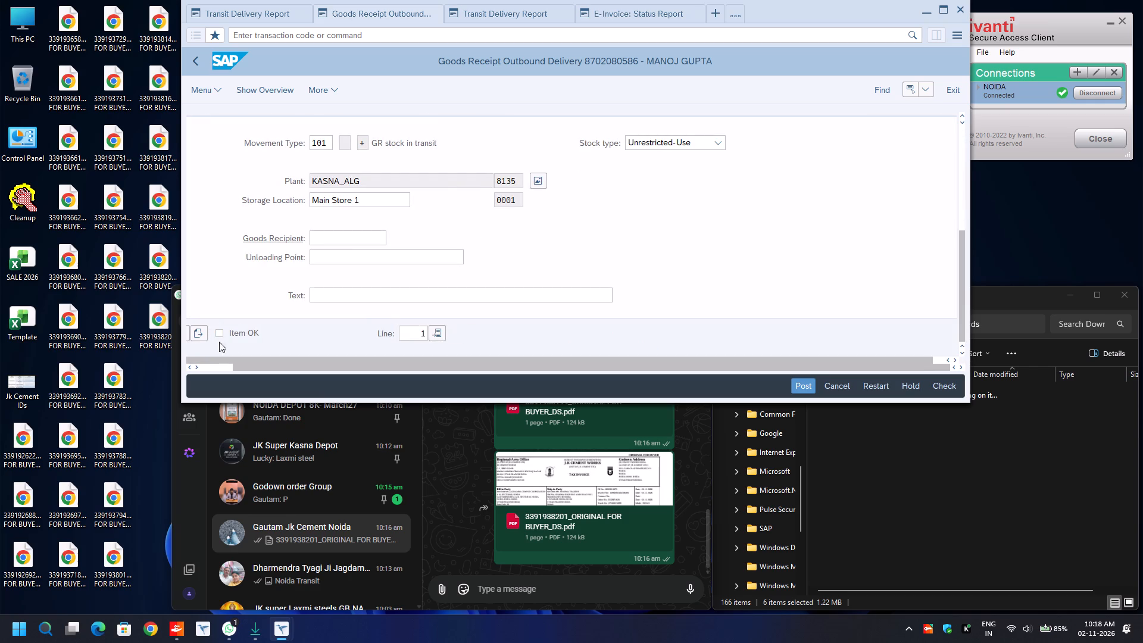
pyautogui.click(218, 334)
pyautogui.click(197, 334)
pyautogui.hotkey('ctrl', 's')
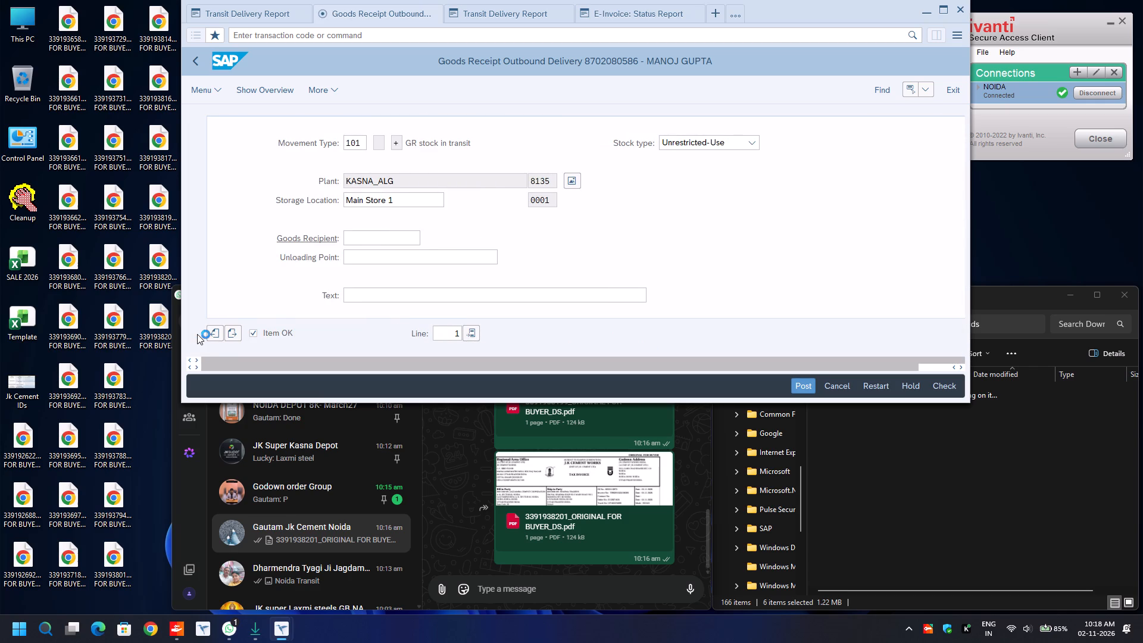
pyautogui.press('BackSpace')
pyautogui.press('Down')
pyautogui.press('Return')
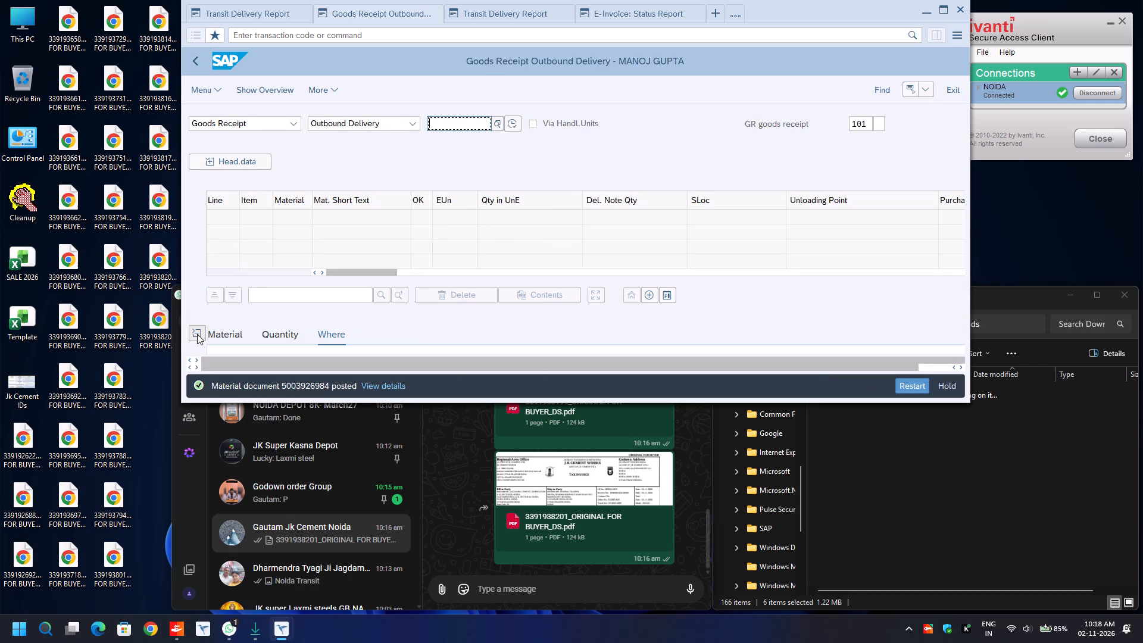
pyautogui.press('BackSpace')
pyautogui.press('7')
pyautogui.press('Return')
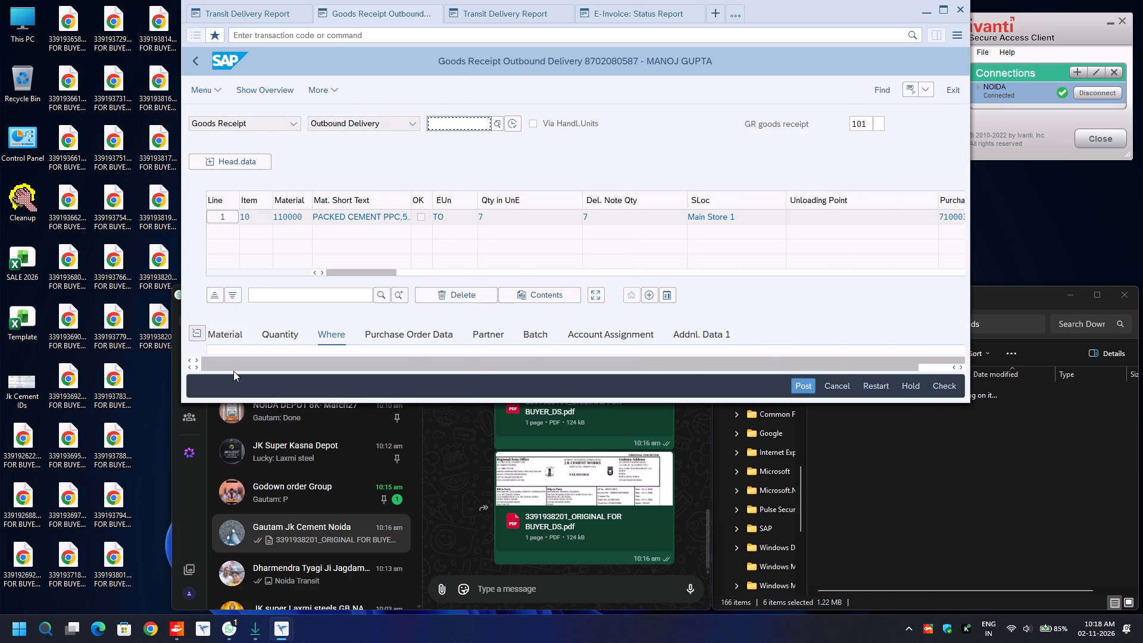
pyautogui.scroll(-2, 389, 314)
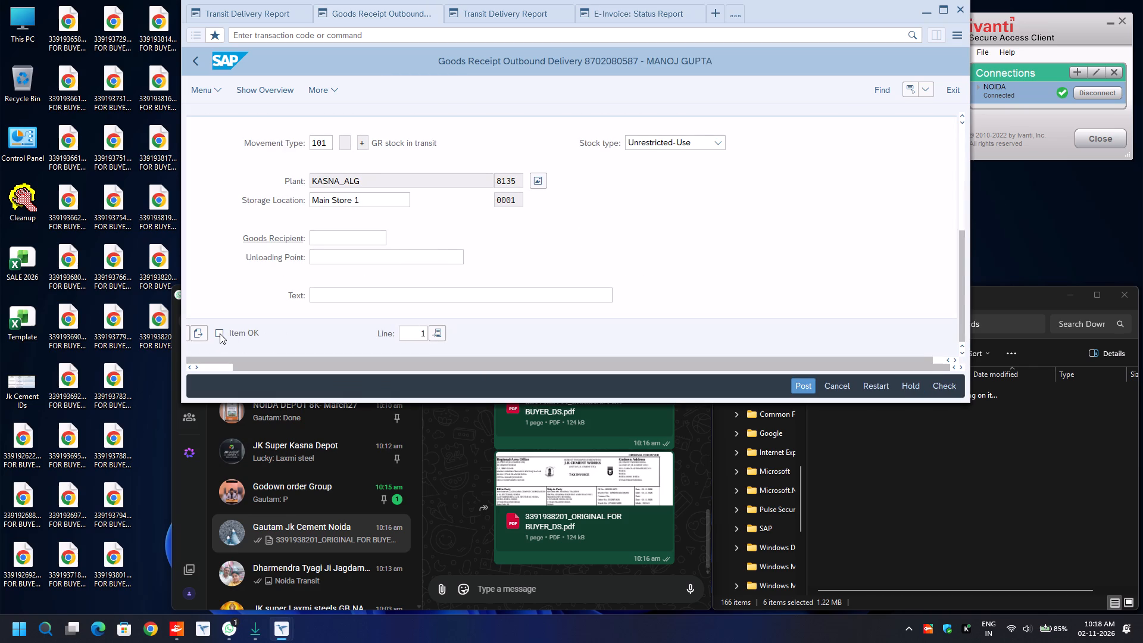
pyautogui.click(219, 333)
pyautogui.click(202, 333)
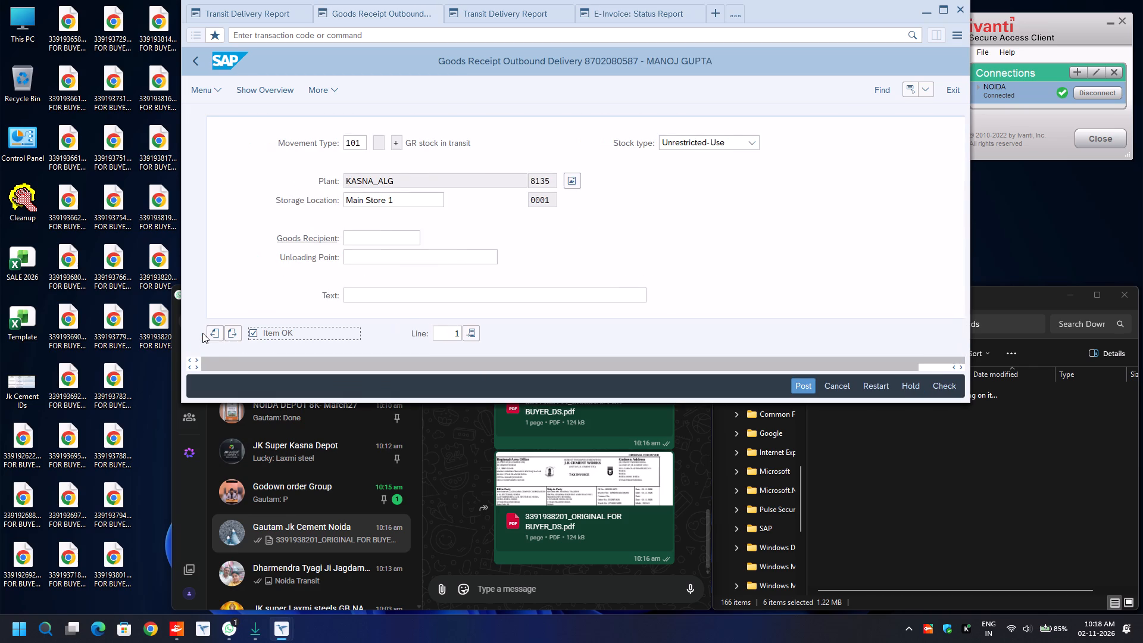
pyautogui.hotkey('ctrl', 's')
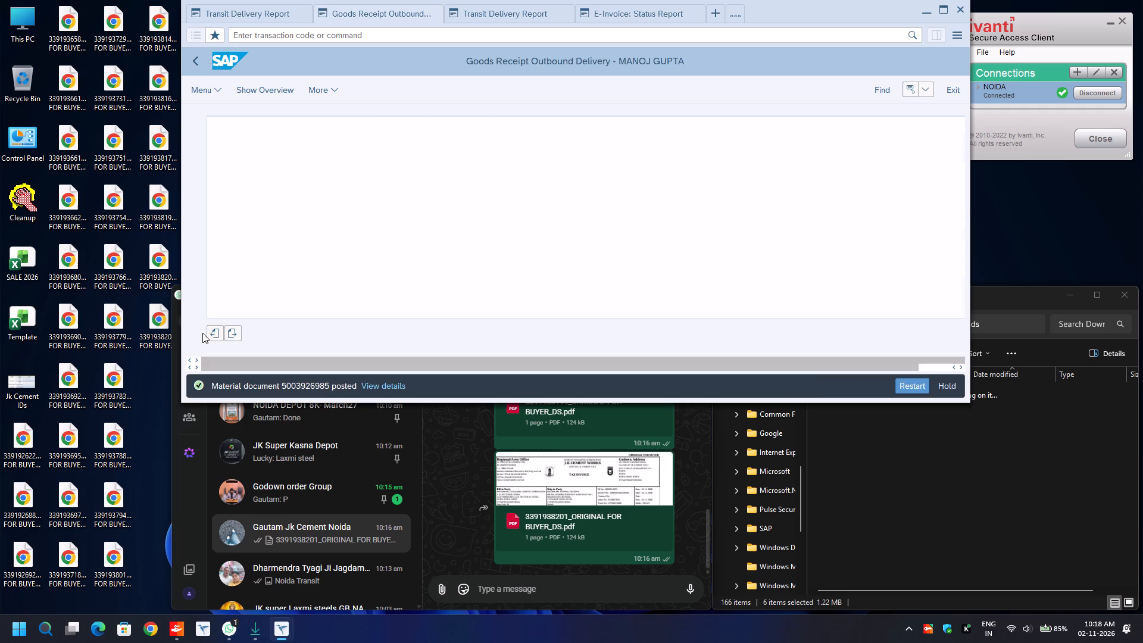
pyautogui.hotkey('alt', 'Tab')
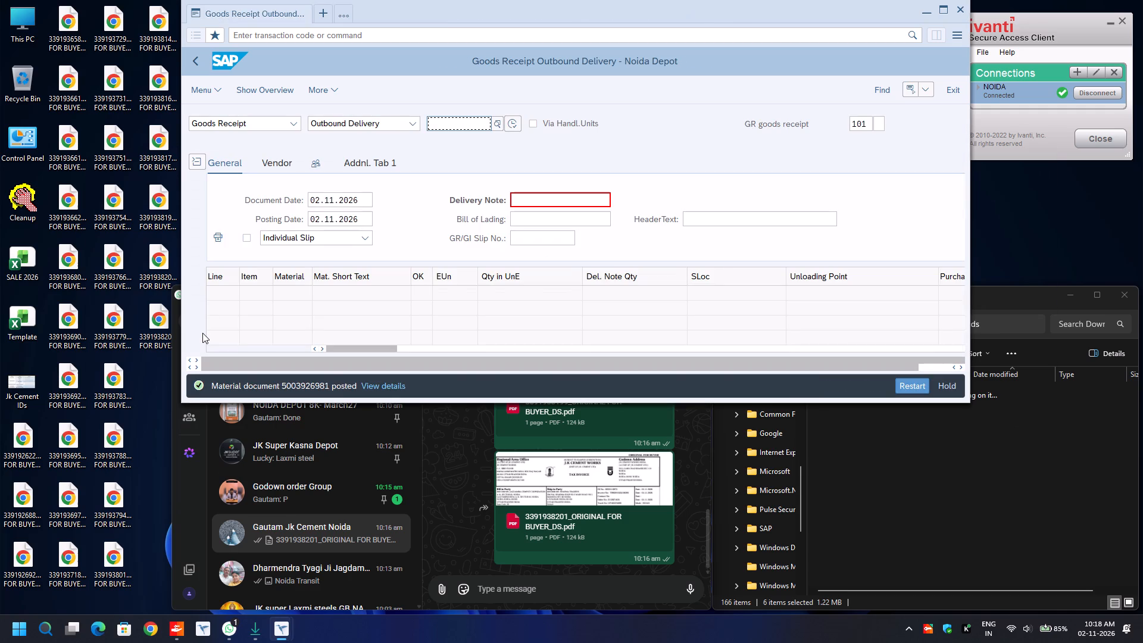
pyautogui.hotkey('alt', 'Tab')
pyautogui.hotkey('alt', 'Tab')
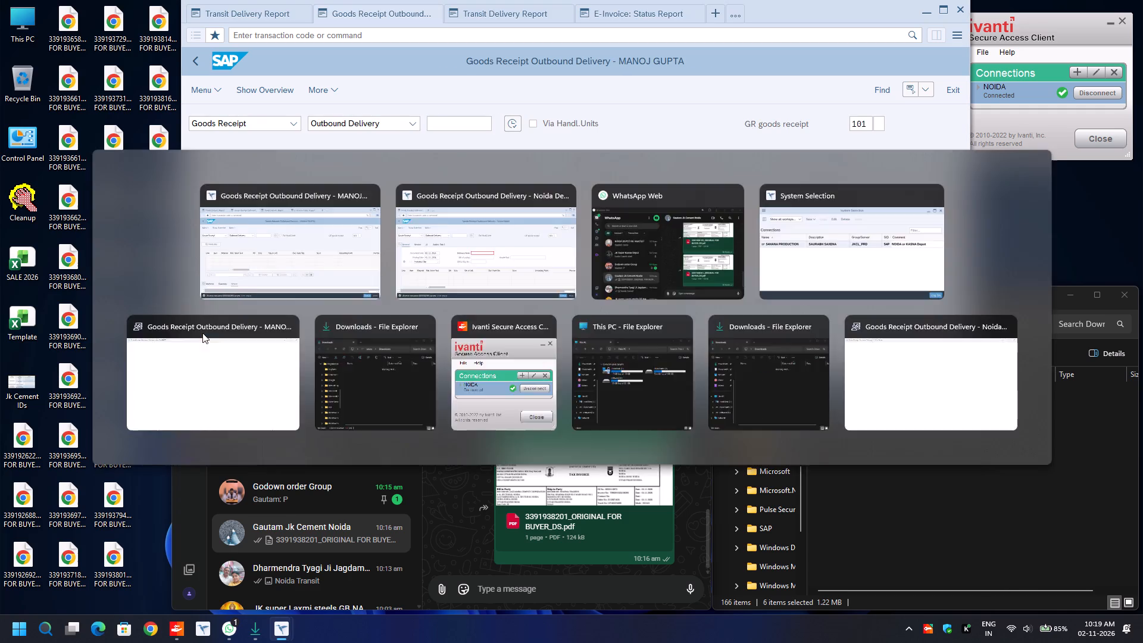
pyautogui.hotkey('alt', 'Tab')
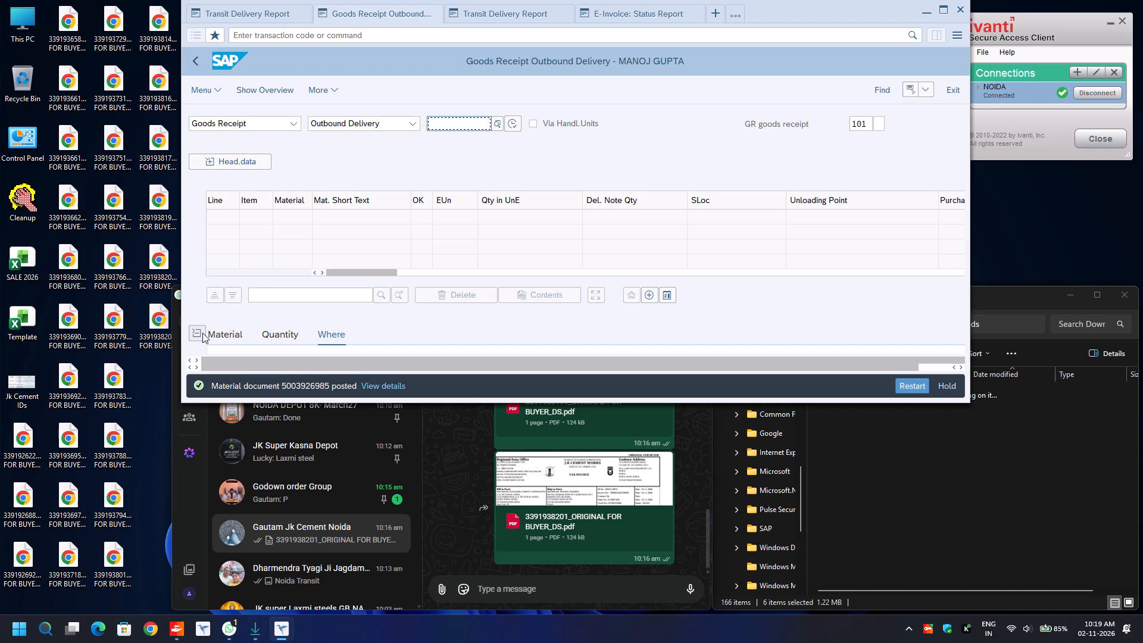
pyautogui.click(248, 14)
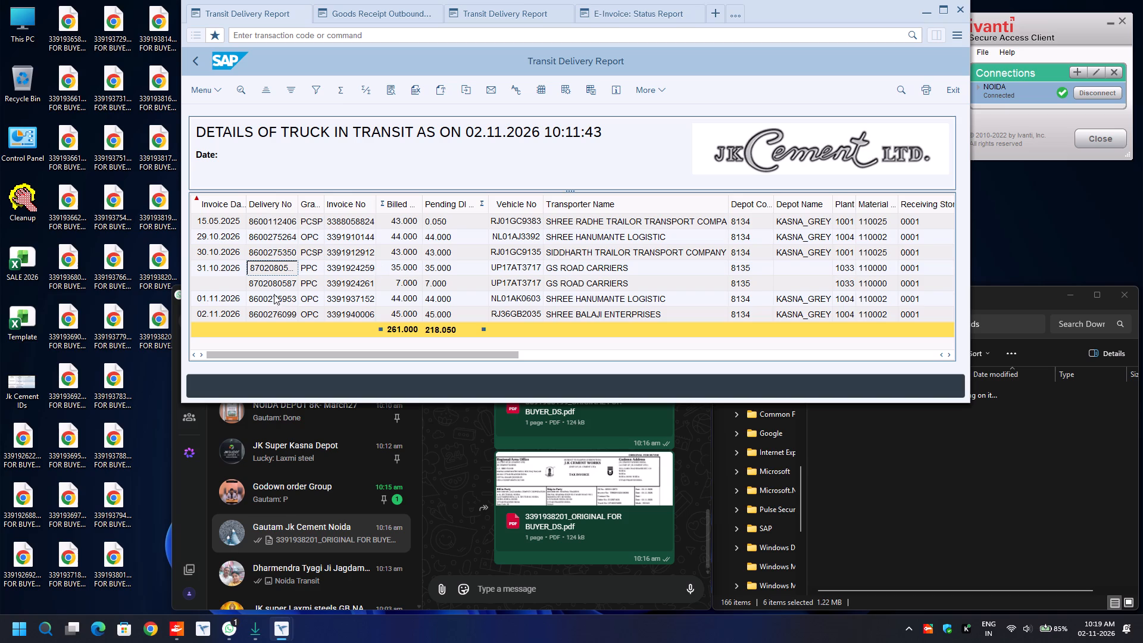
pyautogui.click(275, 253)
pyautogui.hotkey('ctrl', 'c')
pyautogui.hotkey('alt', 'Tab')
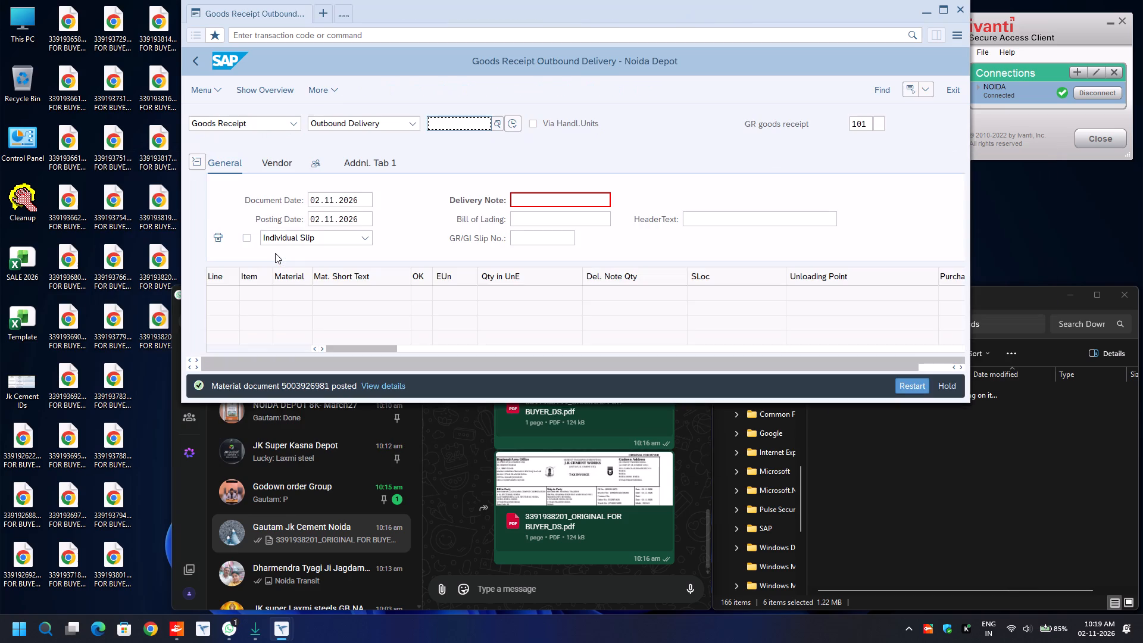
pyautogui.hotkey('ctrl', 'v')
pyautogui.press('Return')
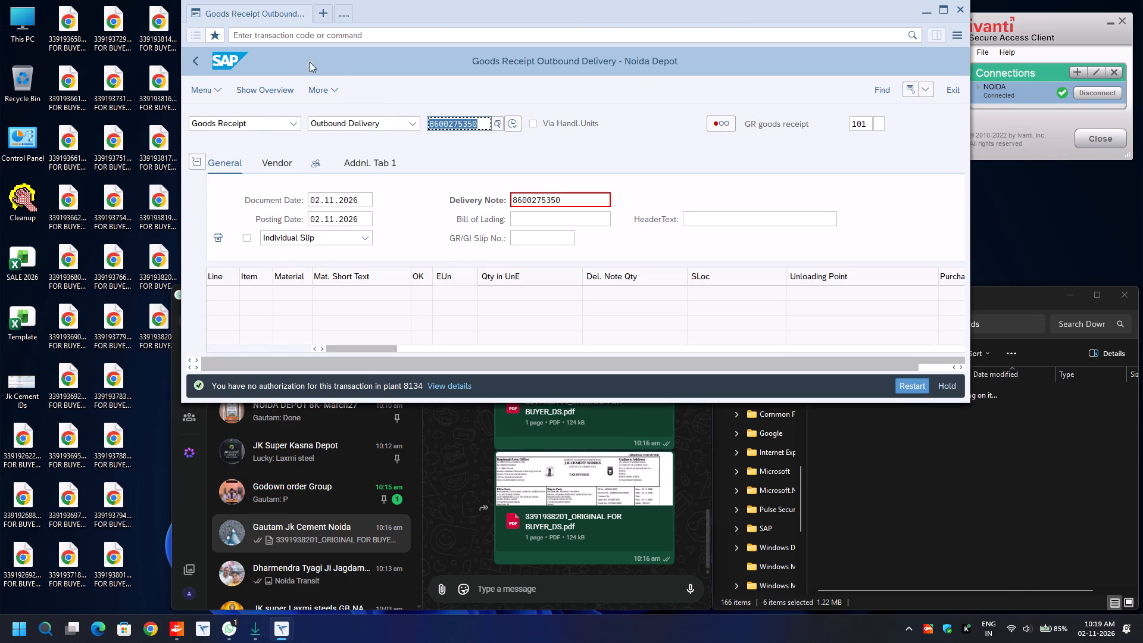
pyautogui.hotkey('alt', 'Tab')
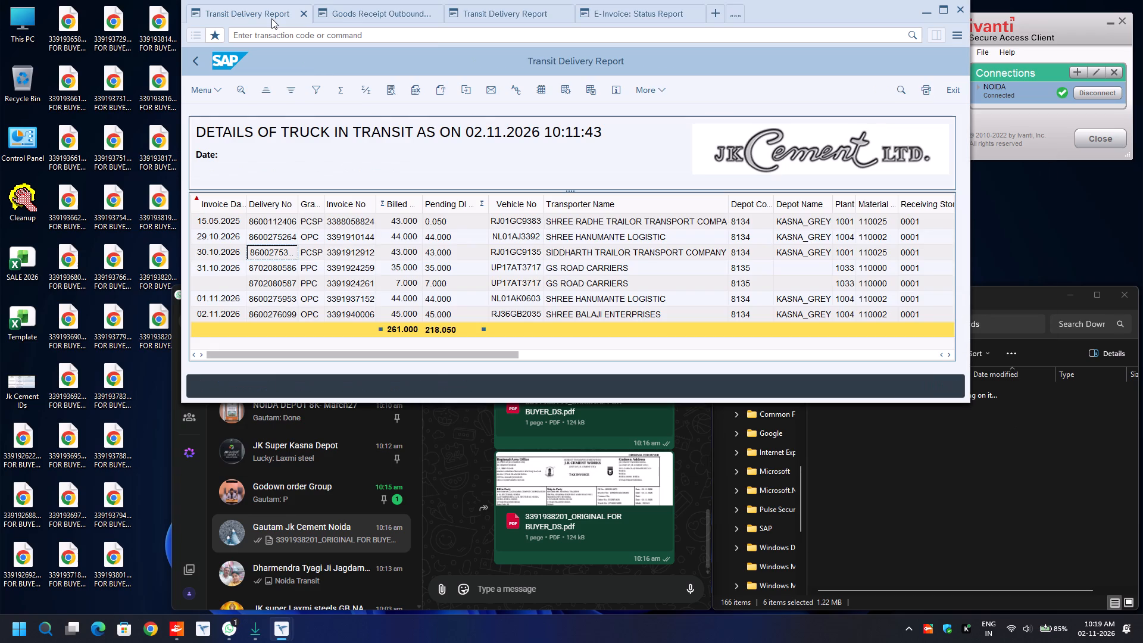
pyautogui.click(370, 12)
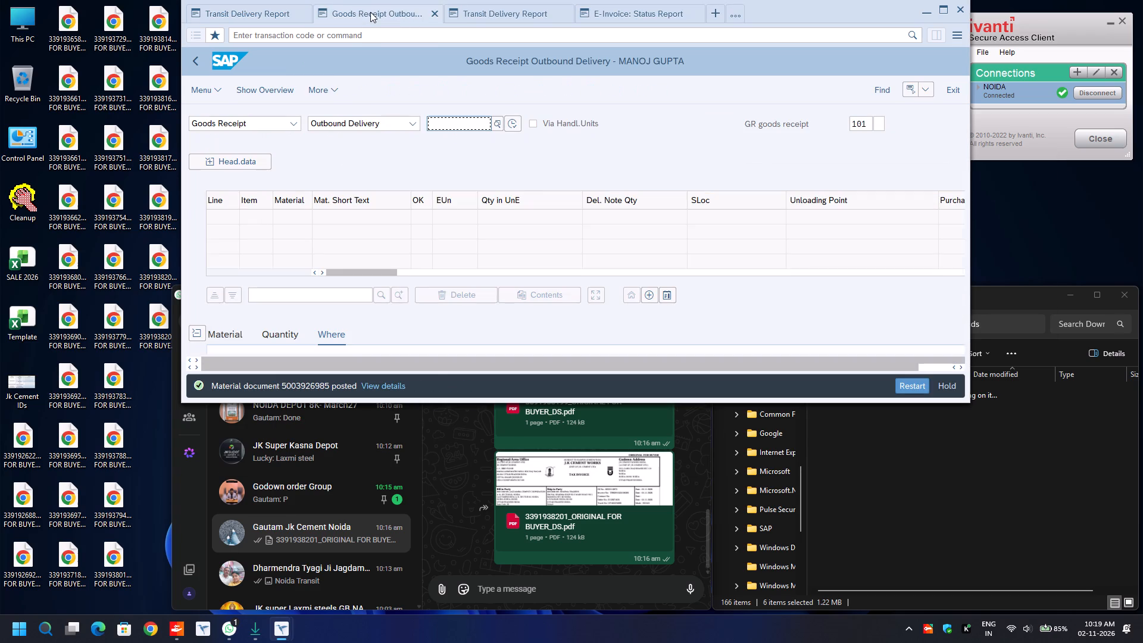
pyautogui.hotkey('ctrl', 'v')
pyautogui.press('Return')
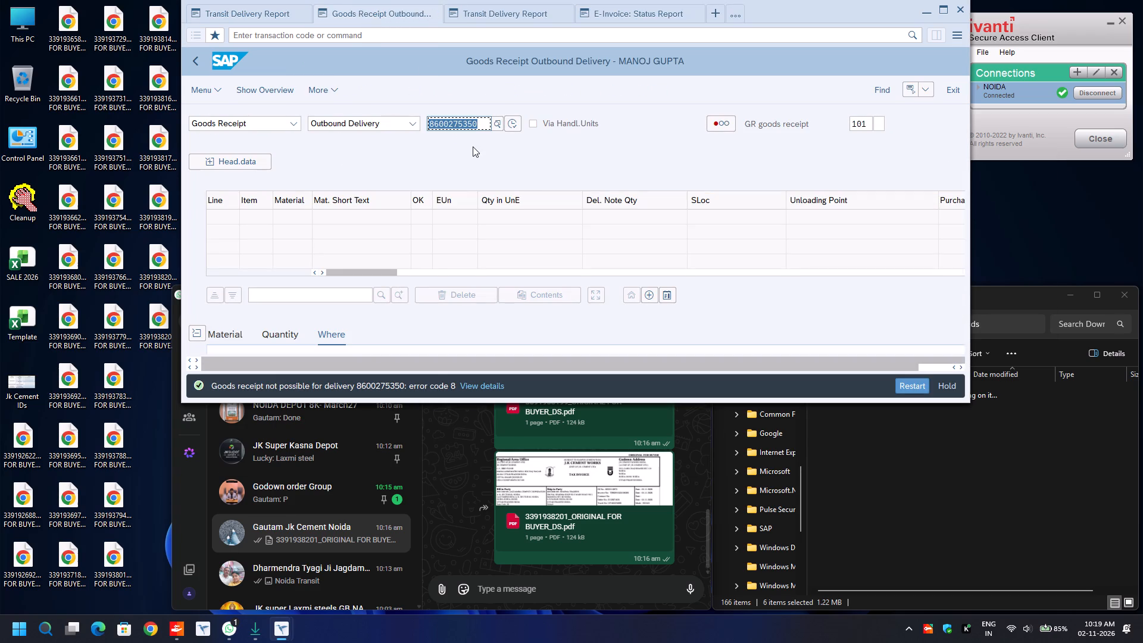
# Clear the delivery number in the Noida Depot goods receipt and end that transaction with /n.
pyautogui.hotkey('alt', 'Tab')
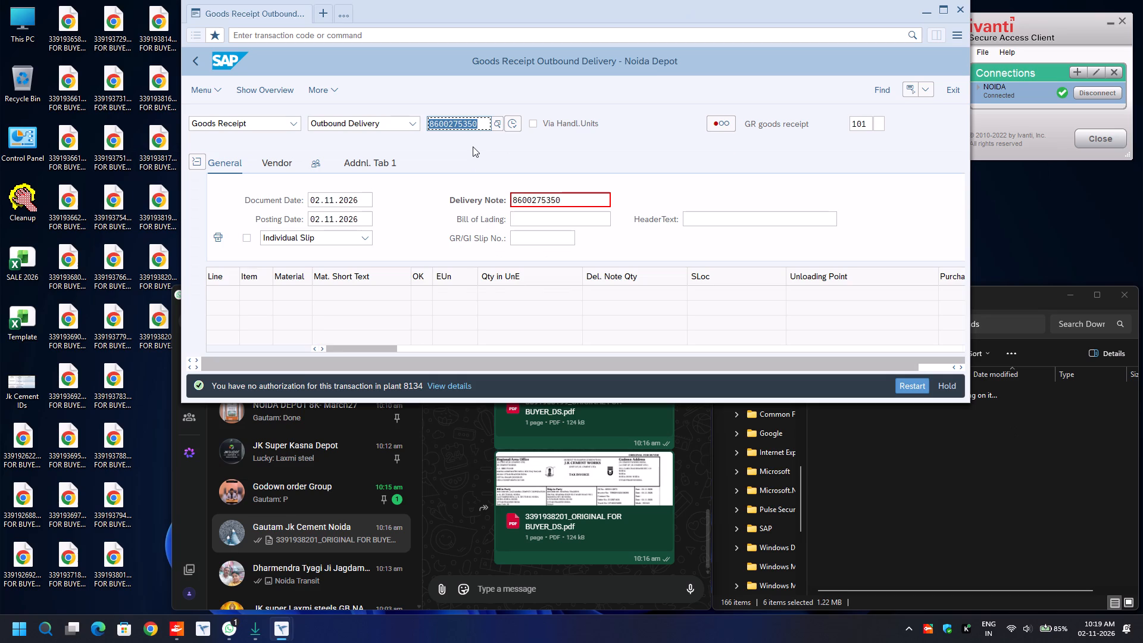
pyautogui.press('Delete')
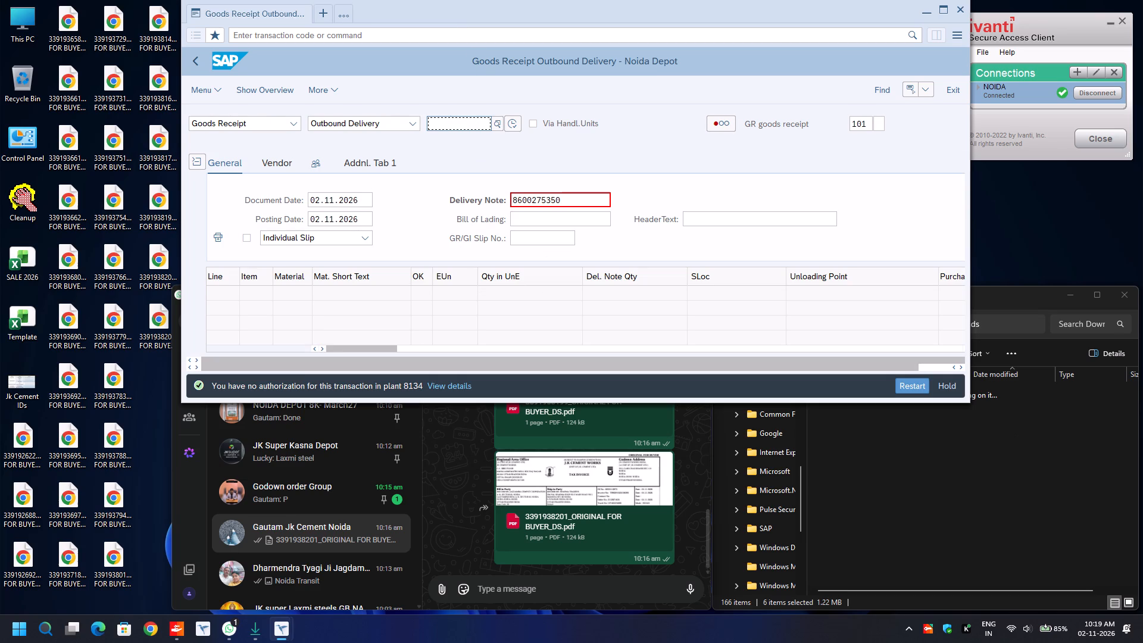
pyautogui.click(455, 32)
pyautogui.write('/n')
pyautogui.press('Return')
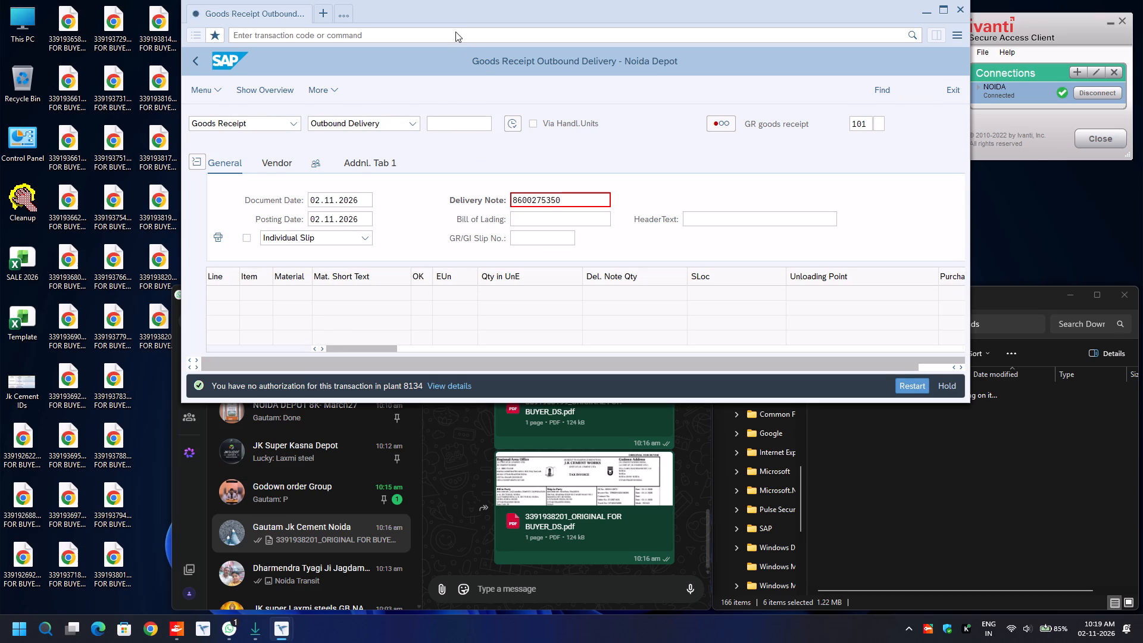
pyautogui.hotkey('alt', 'Tab')
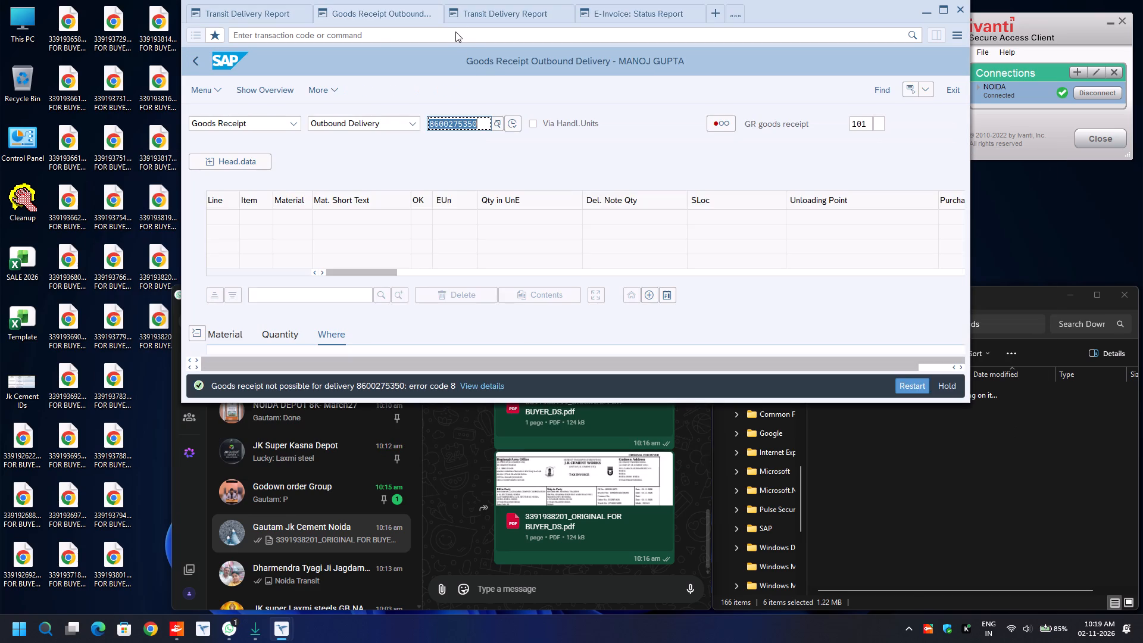
pyautogui.click(268, 13)
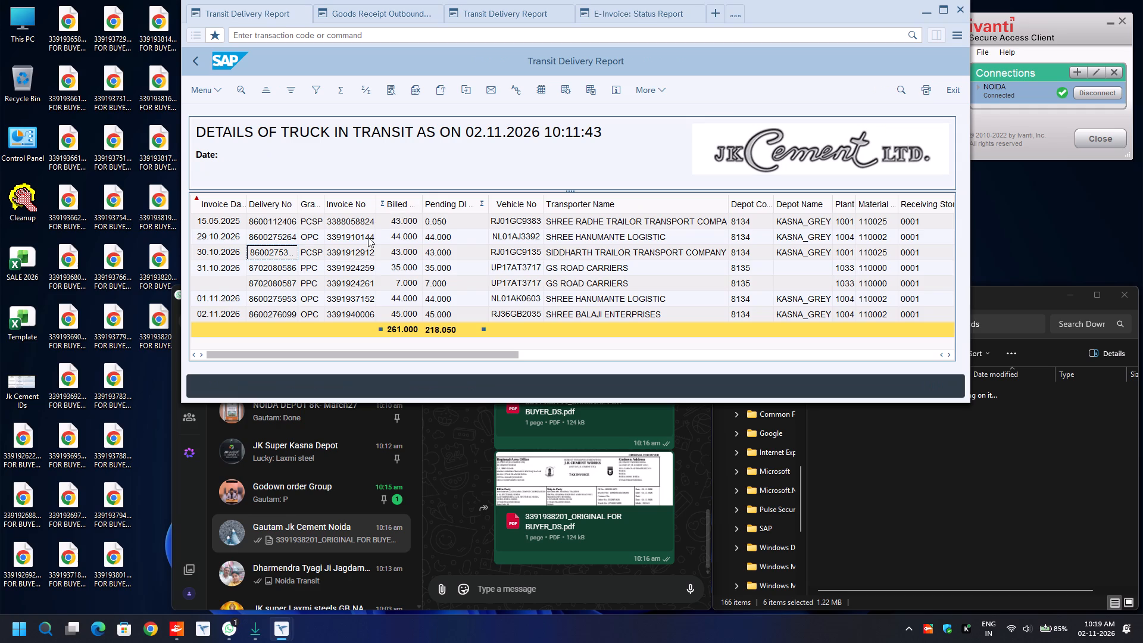
pyautogui.click(279, 252)
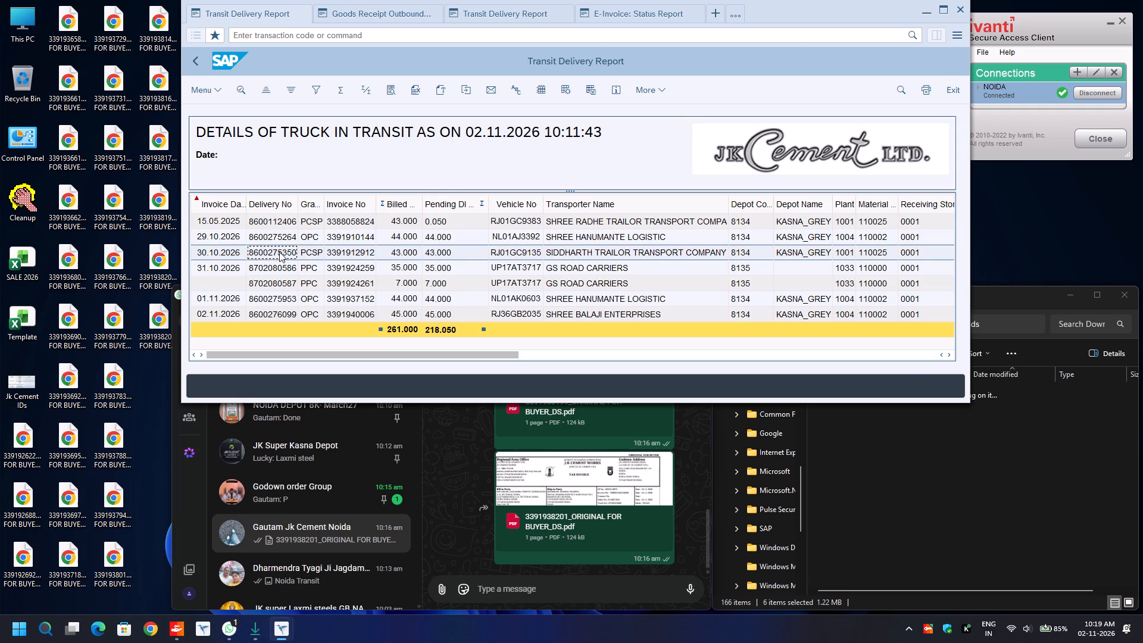
pyautogui.hotkey('ctrl', 'y')
pyautogui.hotkey('ctrl', 'c')
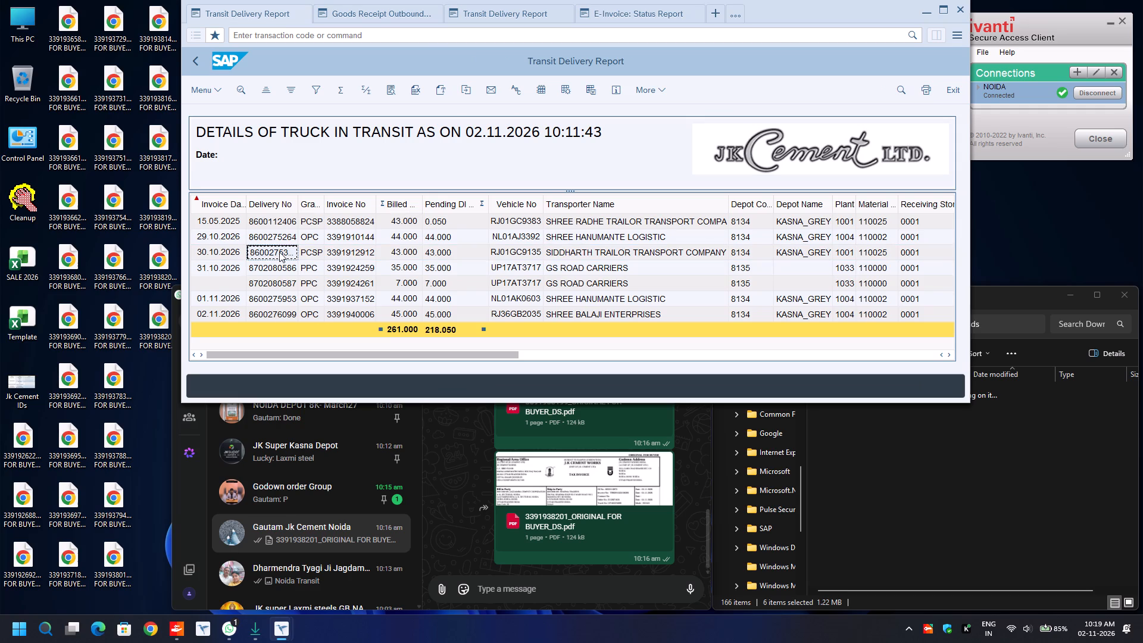
pyautogui.click(361, 16)
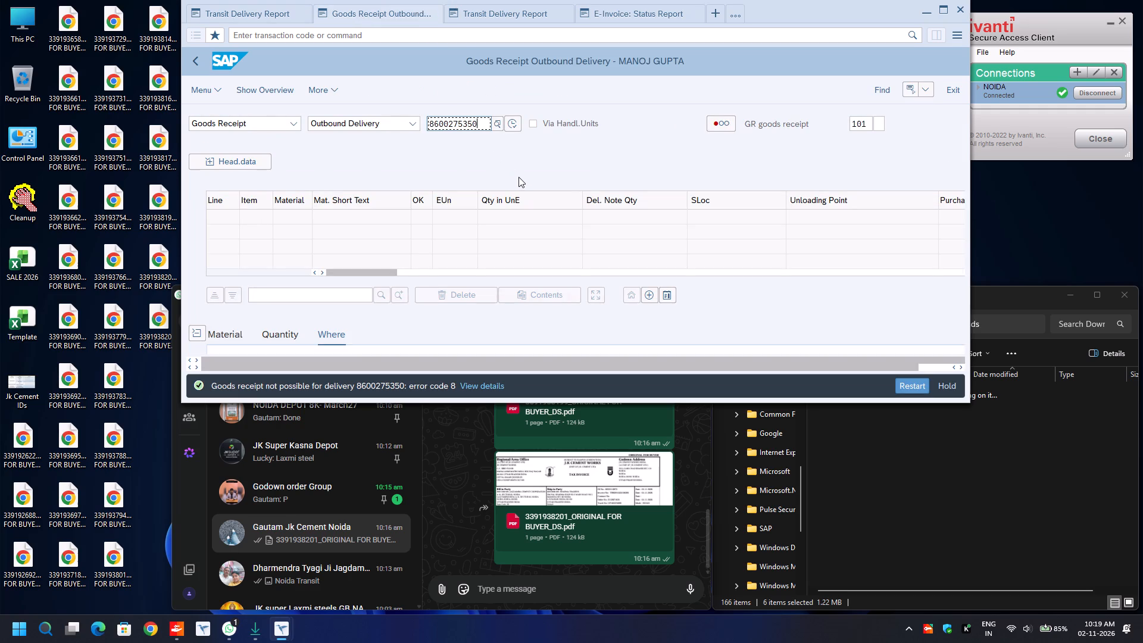
pyautogui.hotkey('ctrl', 'a')
pyautogui.hotkey('ctrl', 'v')
pyautogui.press('Return')
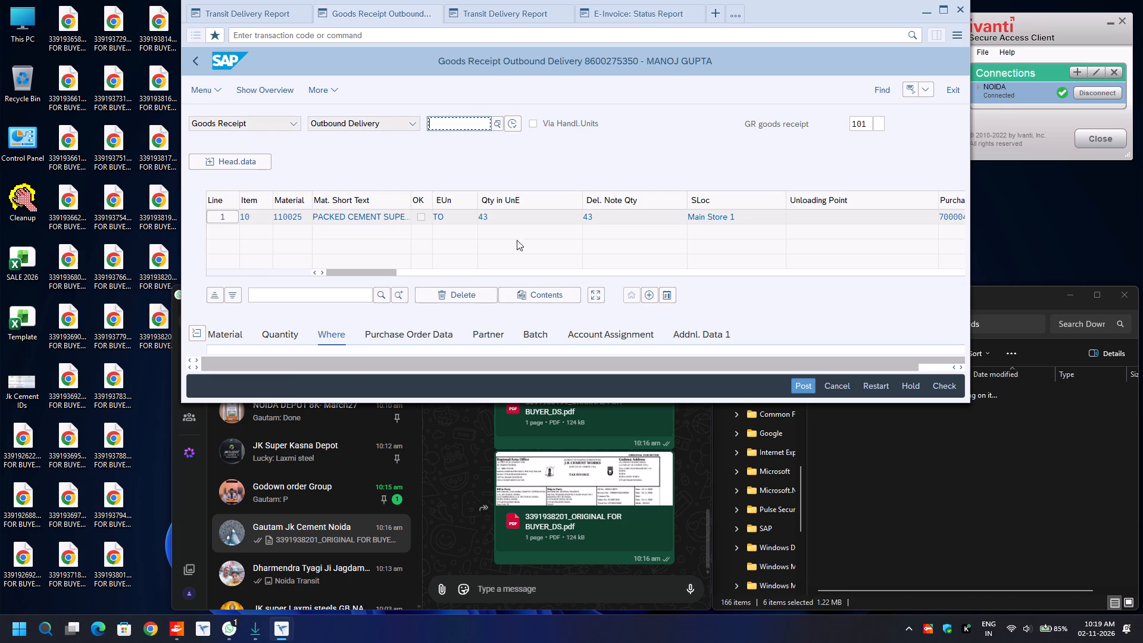
pyautogui.scroll(-4, 513, 250)
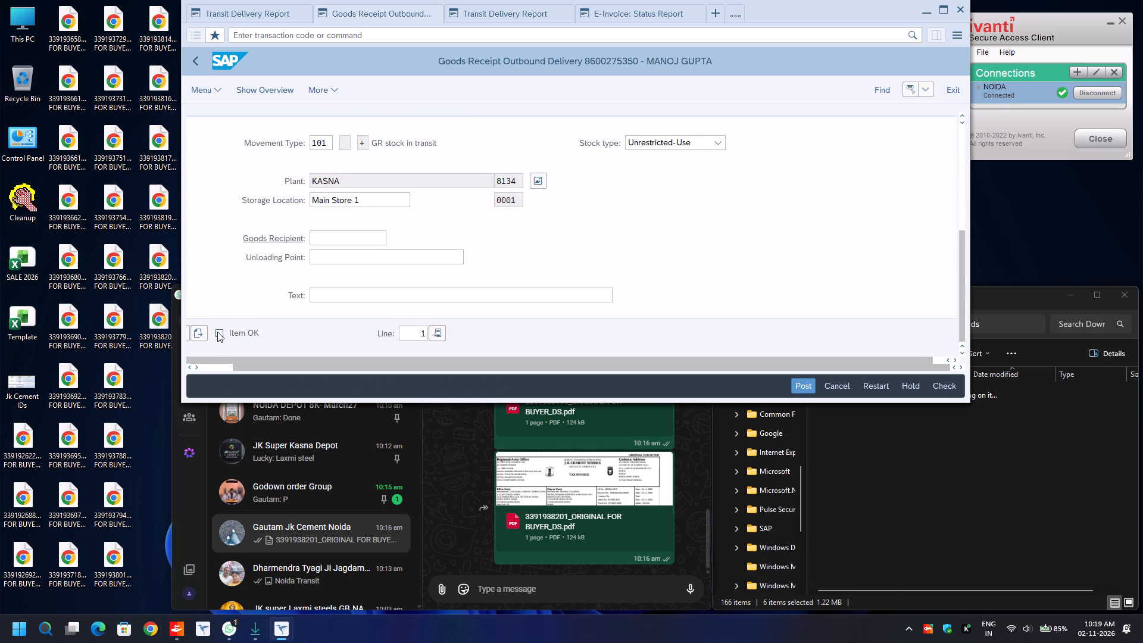
pyautogui.click(217, 332)
pyautogui.click(202, 332)
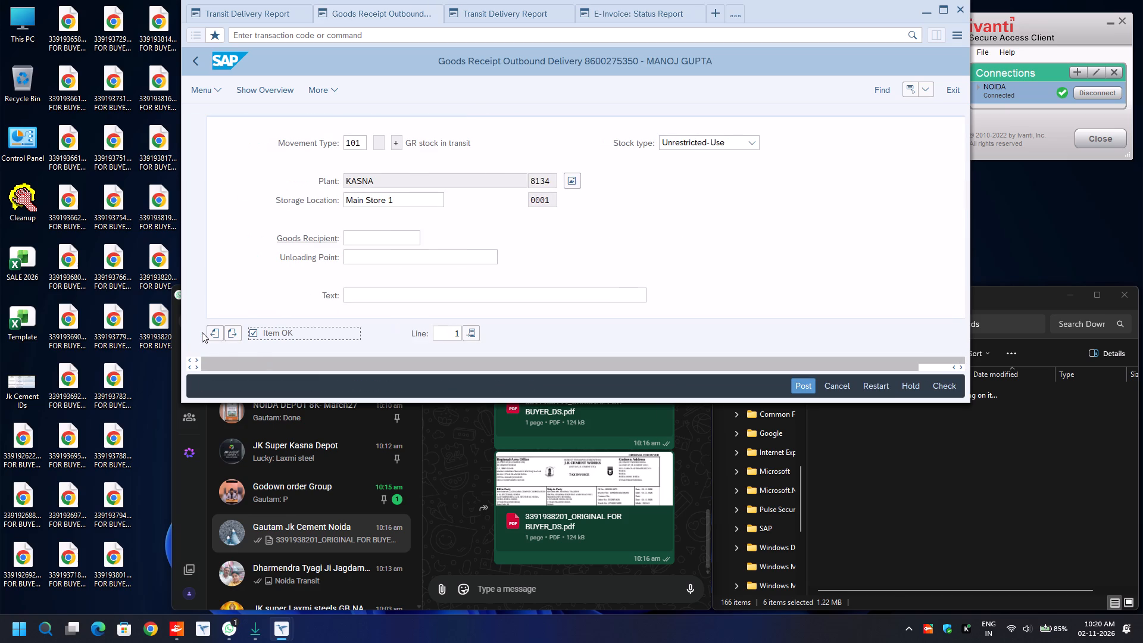
pyautogui.hotkey('ctrl', 's')
# Go back from the plant 8134/8135 transit report to its selection screen.
pyautogui.click(263, 15)
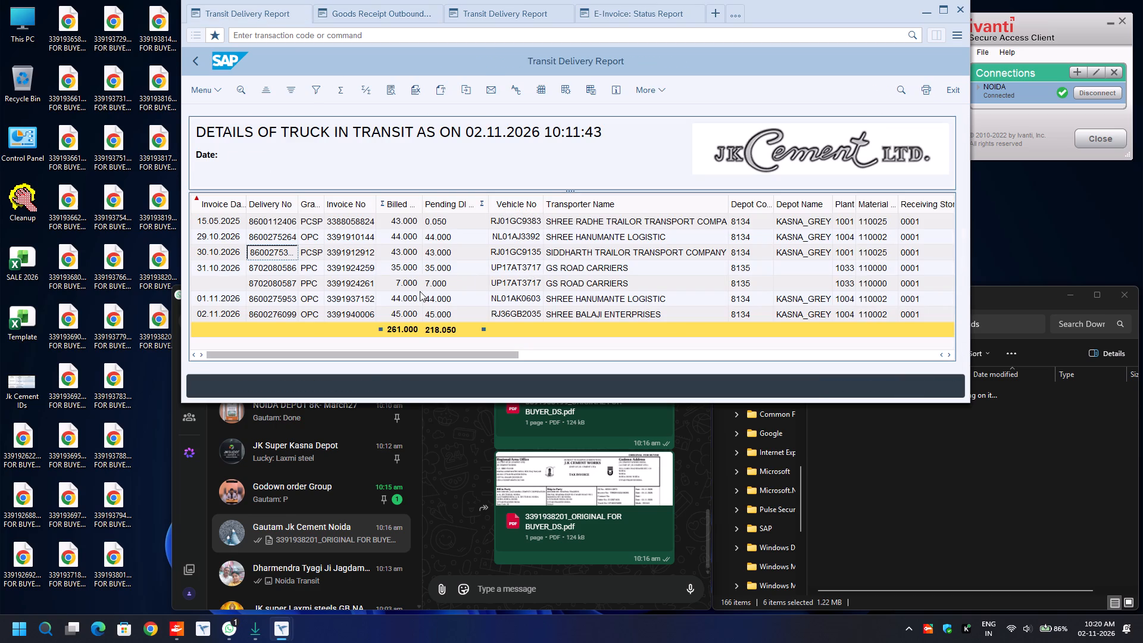
pyautogui.click(195, 63)
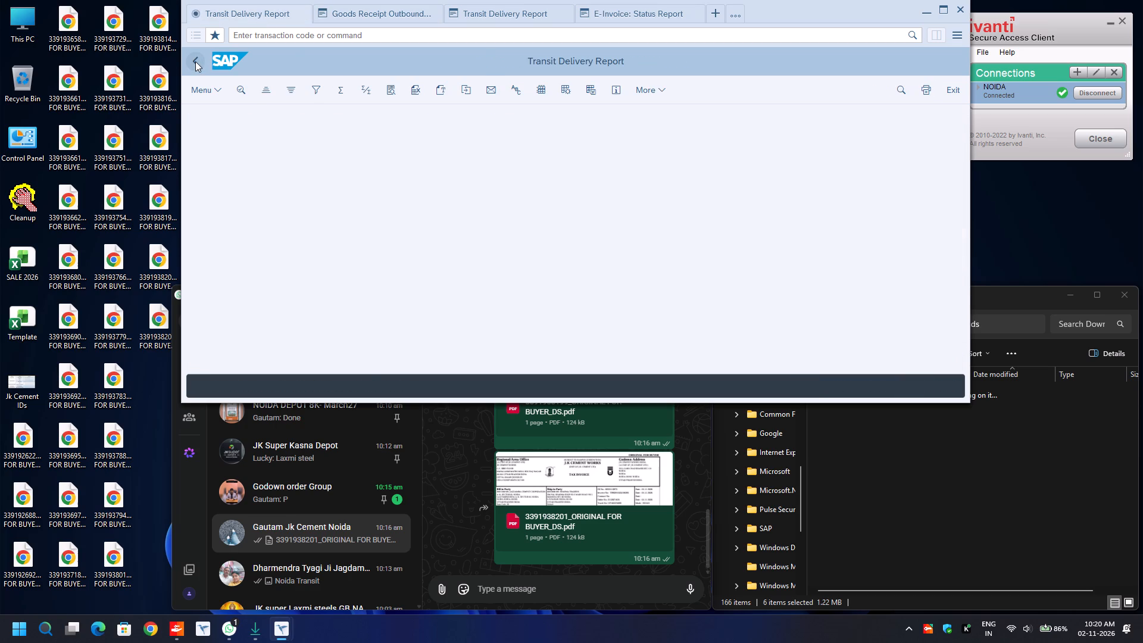
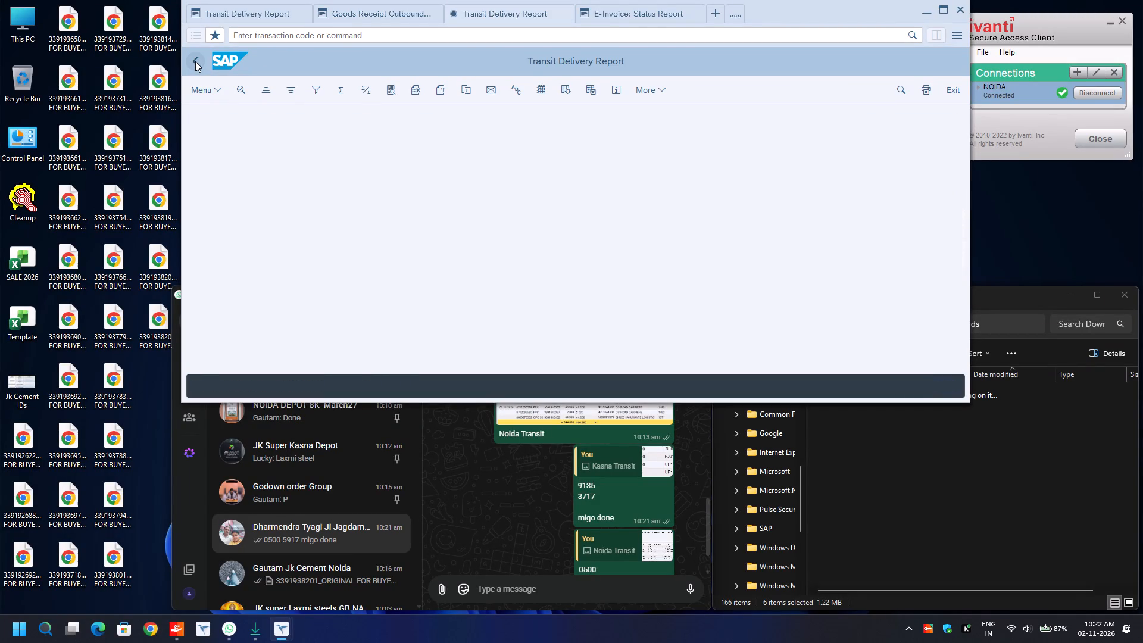
# Rerun the Transit Delivery Report for sales organization 1000 with the existing receiving plant selection starting at 1071.
pyautogui.press('F8')
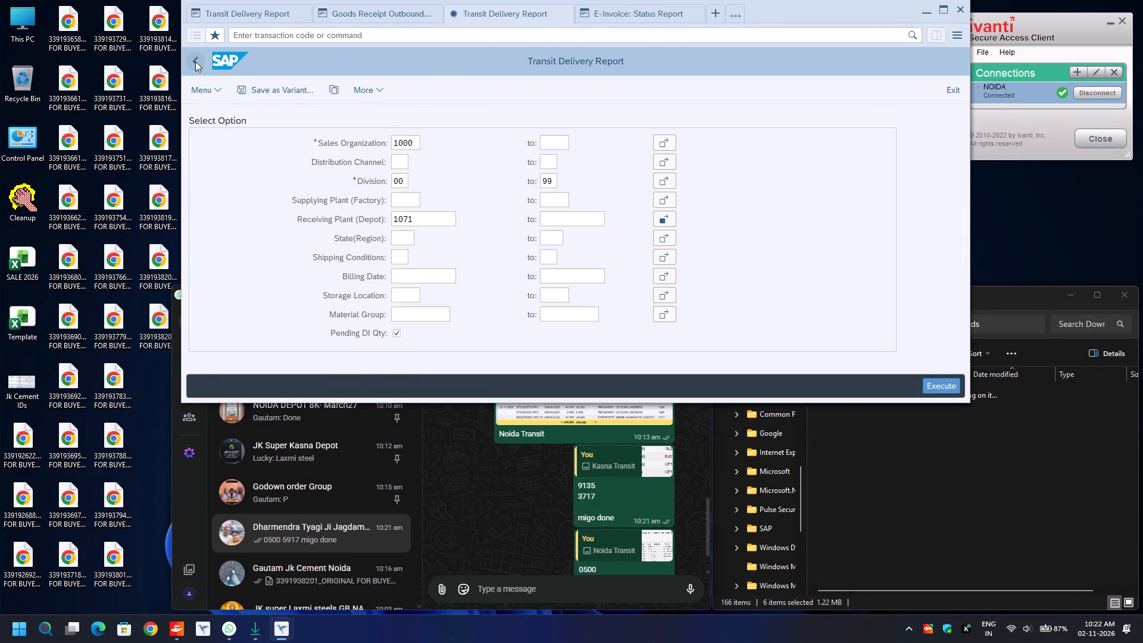
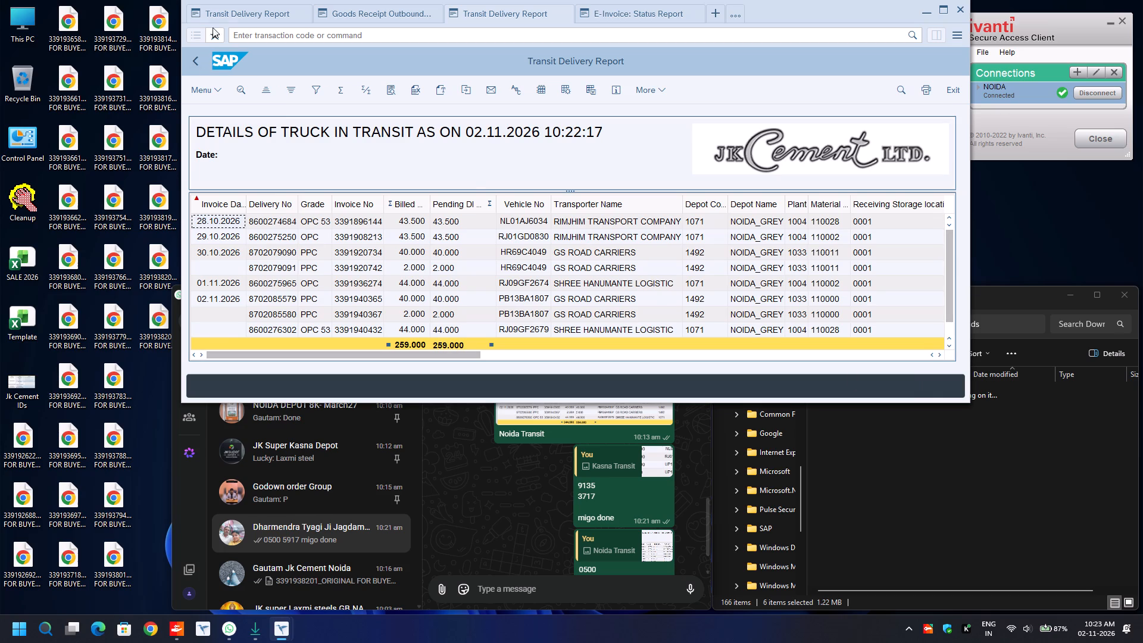
# Close the open Transit Delivery Report, E-Invoice Status Report and Goods Receipt sessions, keeping only a new SAP Easy Access session.
pyautogui.hotkey('ctrl', 'w')
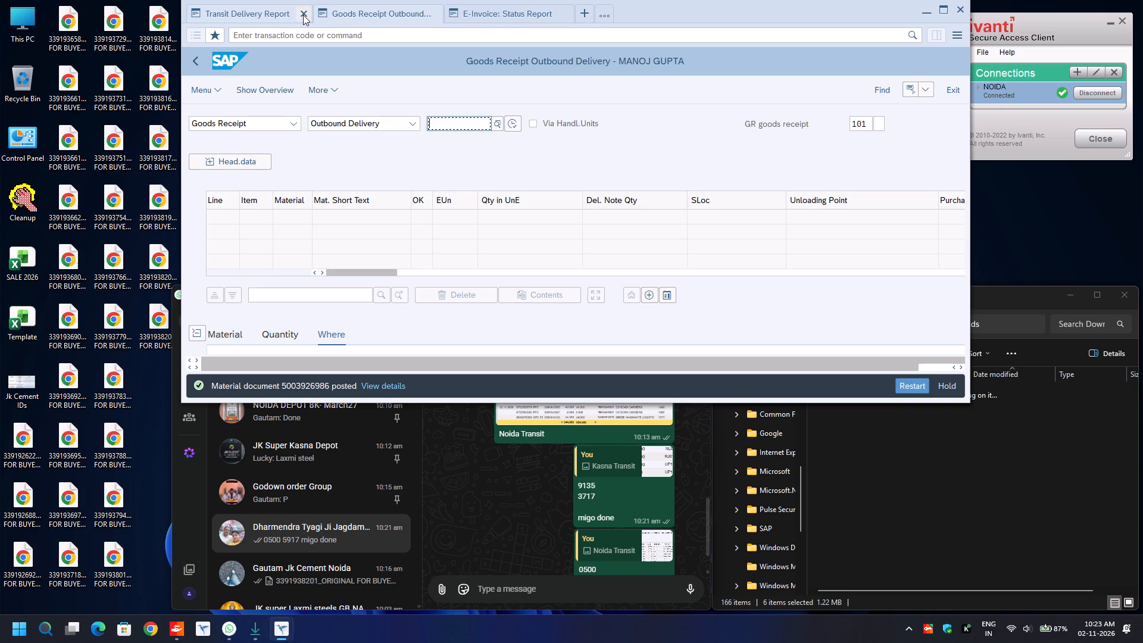
pyautogui.click(303, 15)
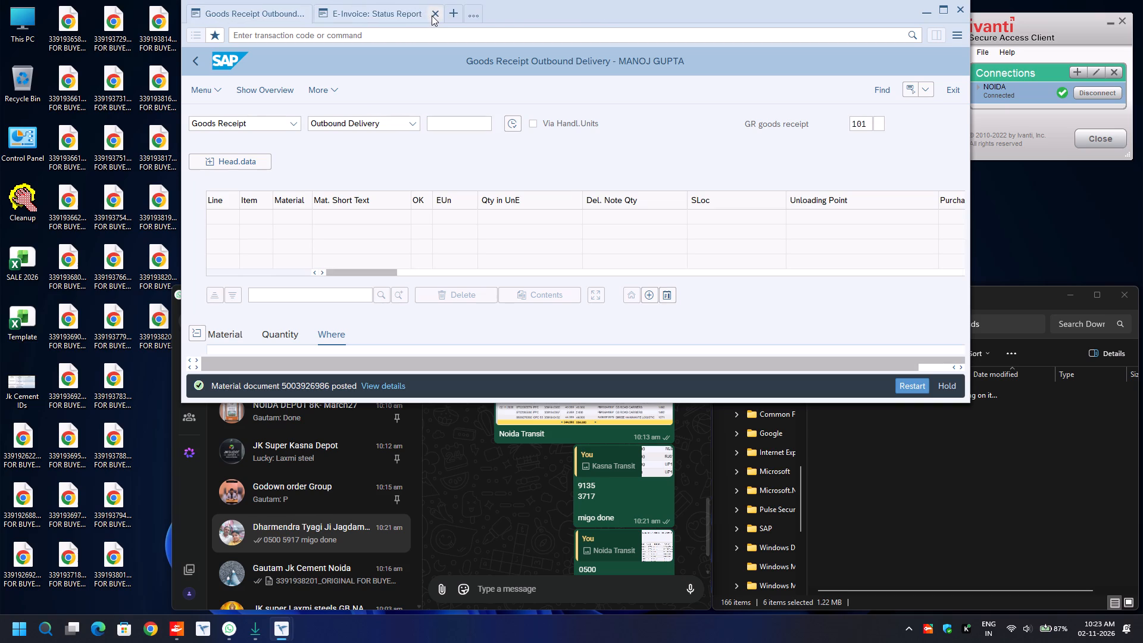
pyautogui.click(432, 15)
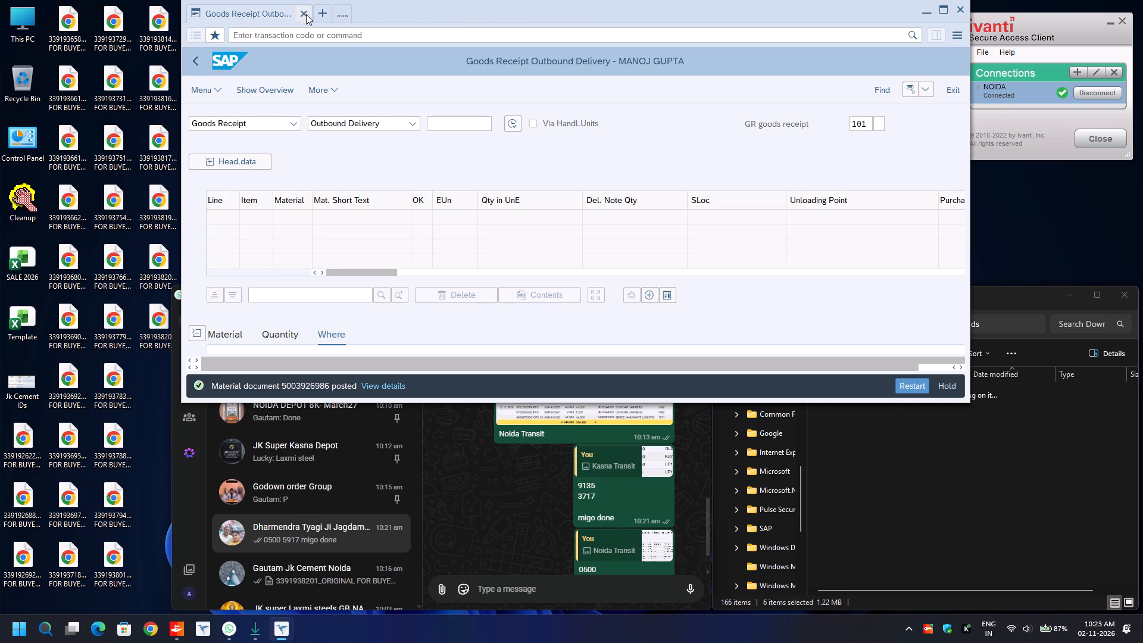
pyautogui.click(324, 15)
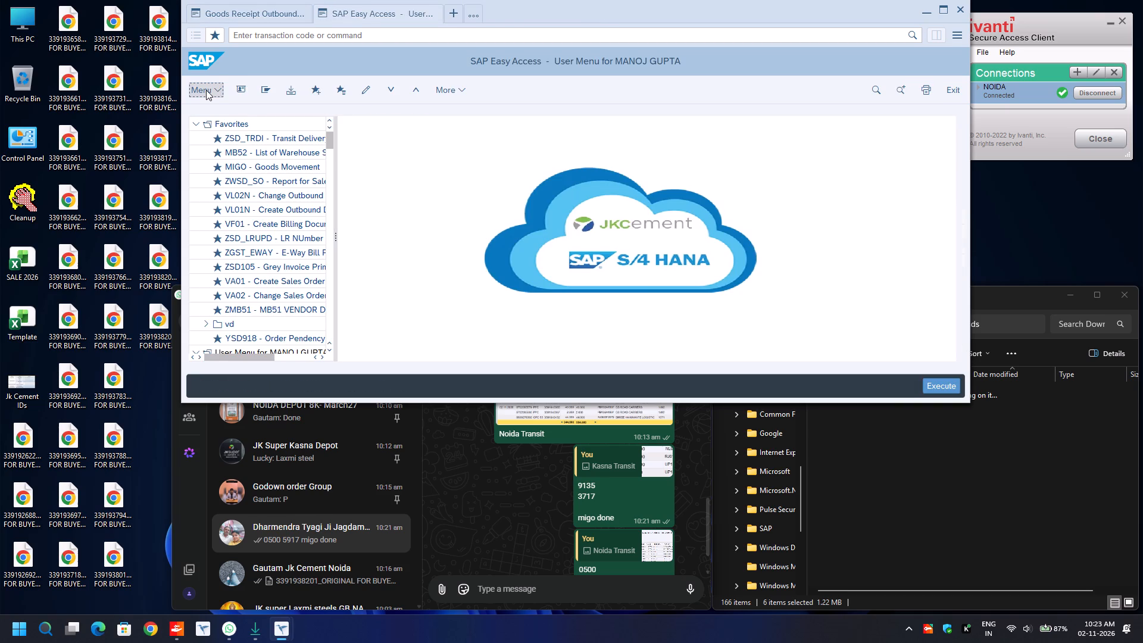
pyautogui.click(308, 14)
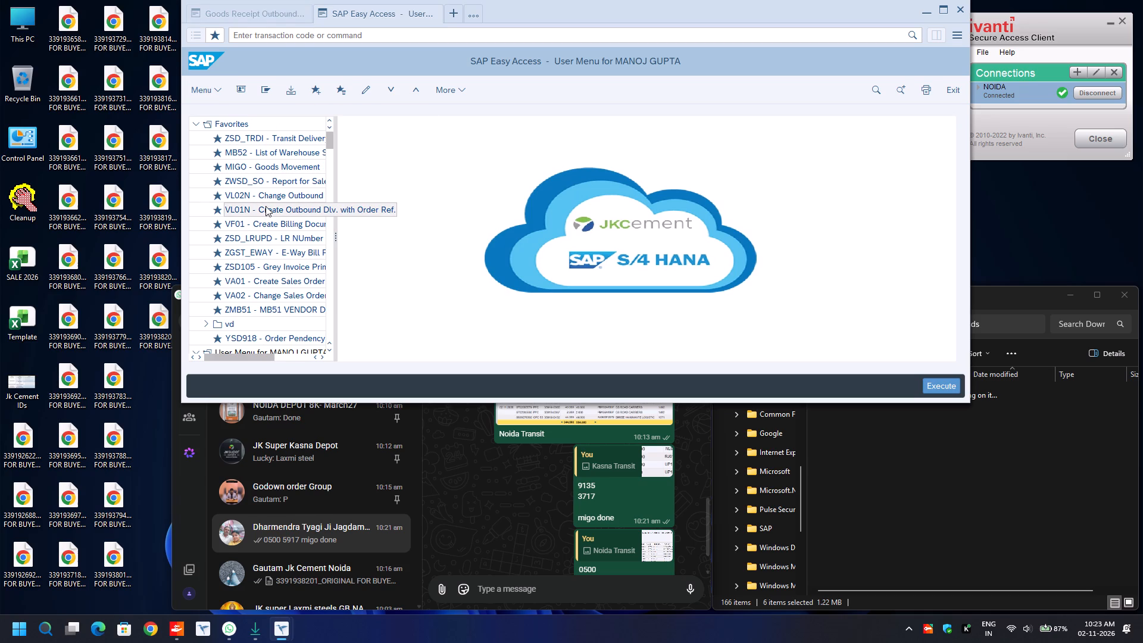
# Open the ZWSD_SO Report for Sales Order Status from the favorites.
pyautogui.click(266, 206)
pyautogui.press('Down')
pyautogui.press('Up')
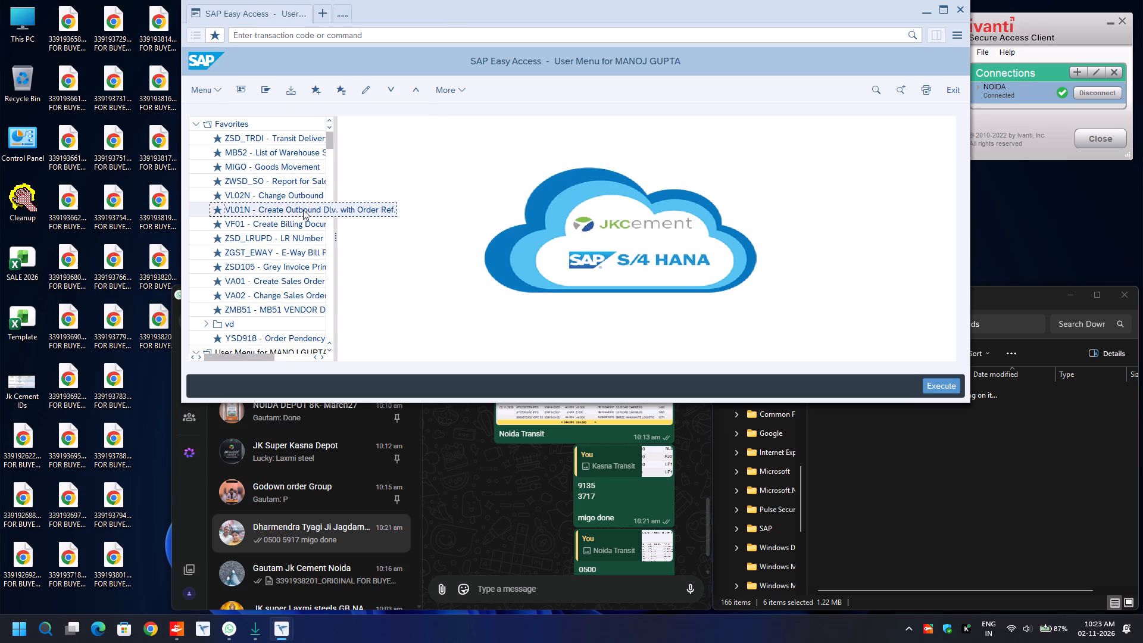
pyautogui.press('Up')
pyautogui.press('Up')
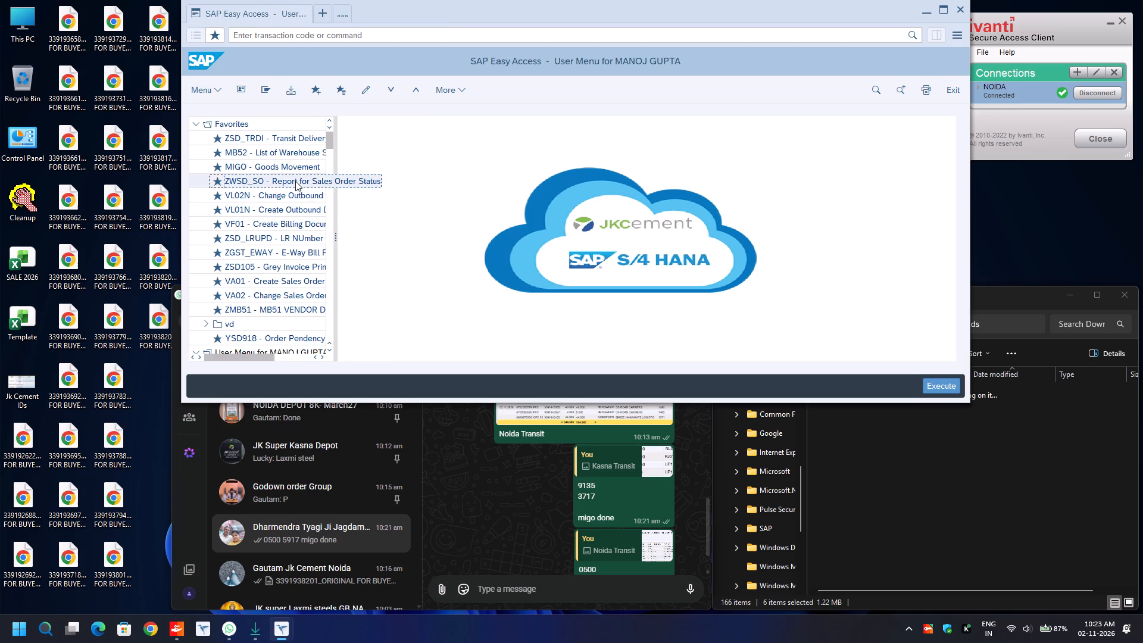
pyautogui.press('Up')
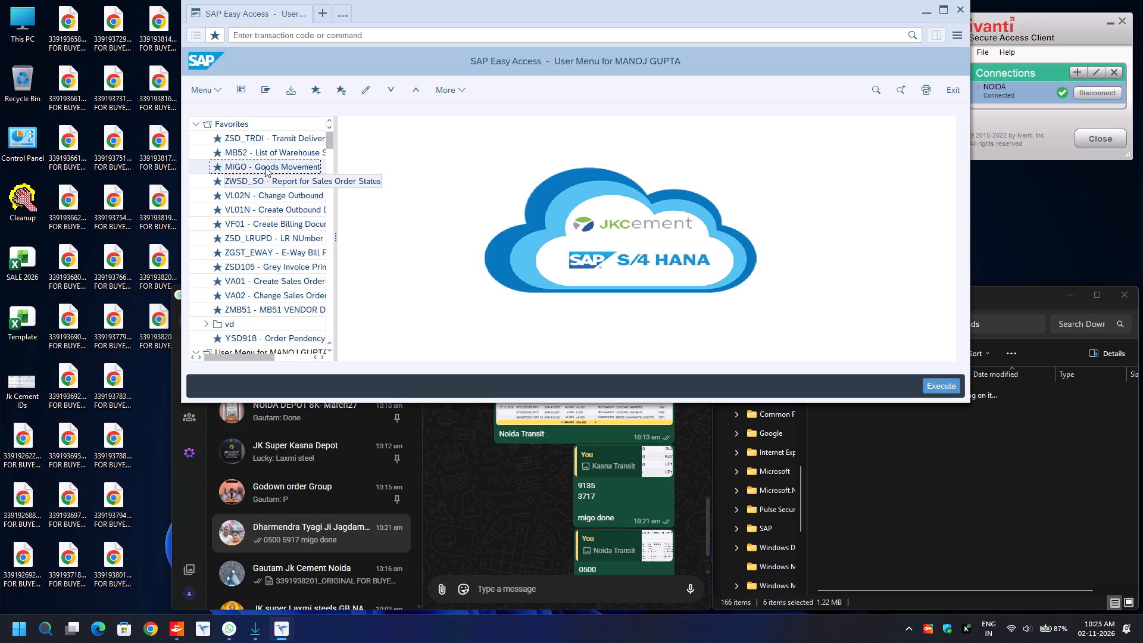
pyautogui.press('Up')
pyautogui.press('Down')
pyautogui.press('Down')
pyautogui.press('Up')
pyautogui.press('Down')
pyautogui.press('Down')
pyautogui.press('Down')
pyautogui.press('Down')
pyautogui.press('Down')
pyautogui.press('Up')
pyautogui.press('Up')
pyautogui.press('Up')
pyautogui.press('Up')
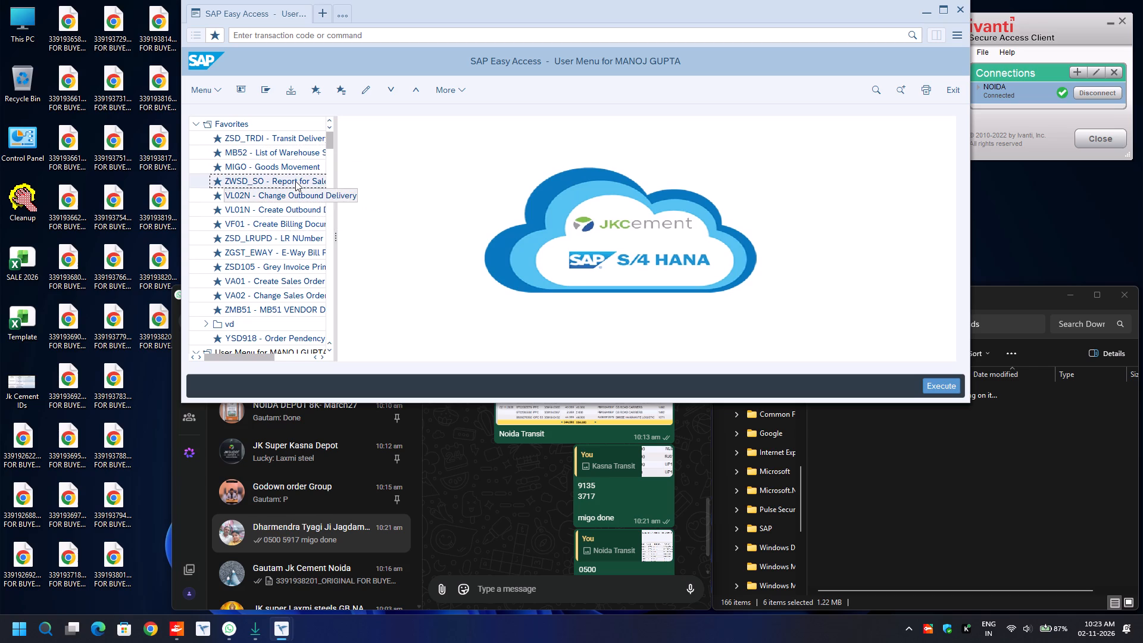
pyautogui.press('Return')
# Set the sales organization to 1000 and the sales order document date range to 01.11.2026 through 30.11.2026.
pyautogui.press('BackSpace')
pyautogui.press('Down')
pyautogui.press('Return')
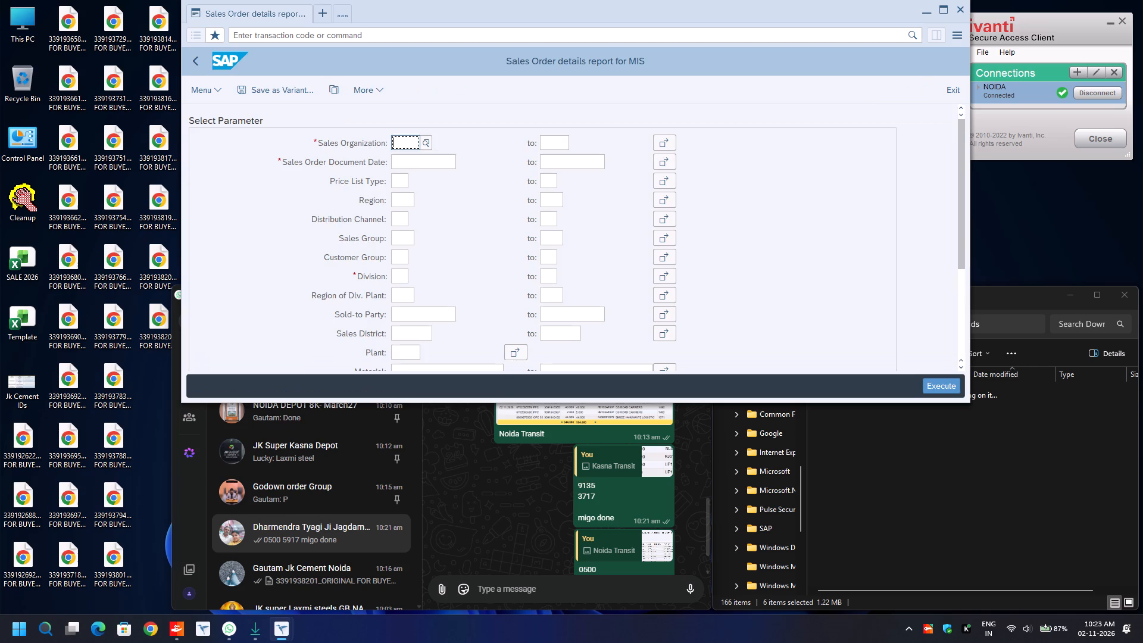
pyautogui.press('Down')
pyautogui.press('BackSpace')
pyautogui.press('Down')
pyautogui.press('Return')
pyautogui.press('Tab')
pyautogui.press('BackSpace')
pyautogui.press('Down')
pyautogui.press('Return')
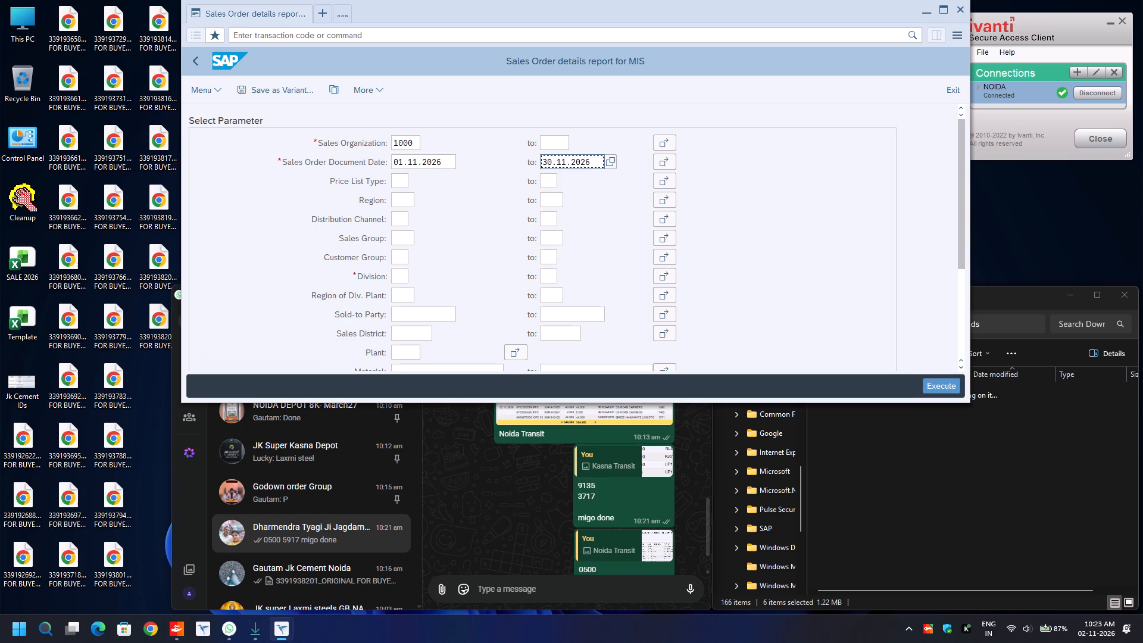
# Set the division range from 00 to 99.
pyautogui.press('Return')
pyautogui.press('BackSpace')
pyautogui.press('Down')
pyautogui.press('Return')
pyautogui.press('Tab')
pyautogui.press('BackSpace')
pyautogui.press('Down')
pyautogui.press('Return')
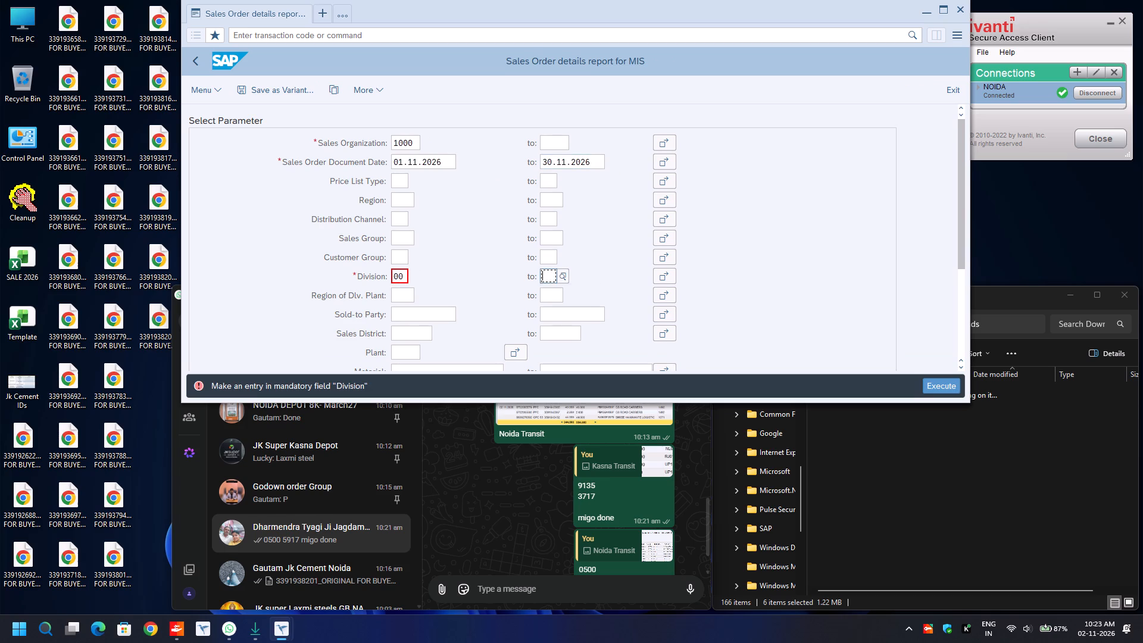
# Enter plants 8134 and 8135 as single values, run the sales order report and look through the listed orders.
pyautogui.press('Down')
pyautogui.press('Down')
pyautogui.press('Down')
pyautogui.press('Down')
pyautogui.press('Tab')
pyautogui.press('Return')
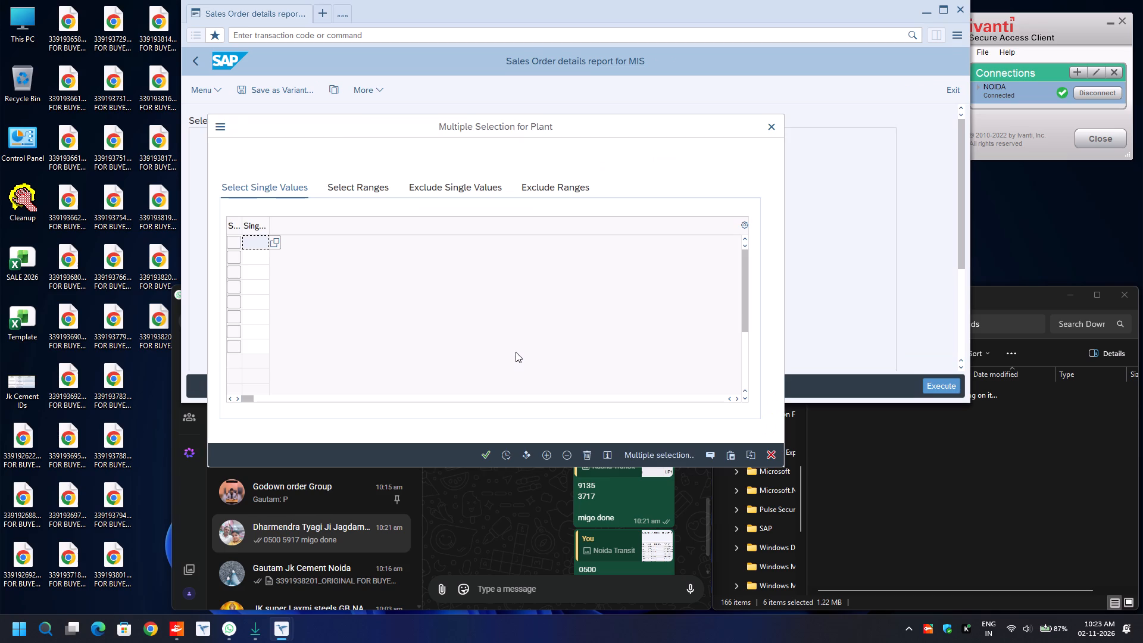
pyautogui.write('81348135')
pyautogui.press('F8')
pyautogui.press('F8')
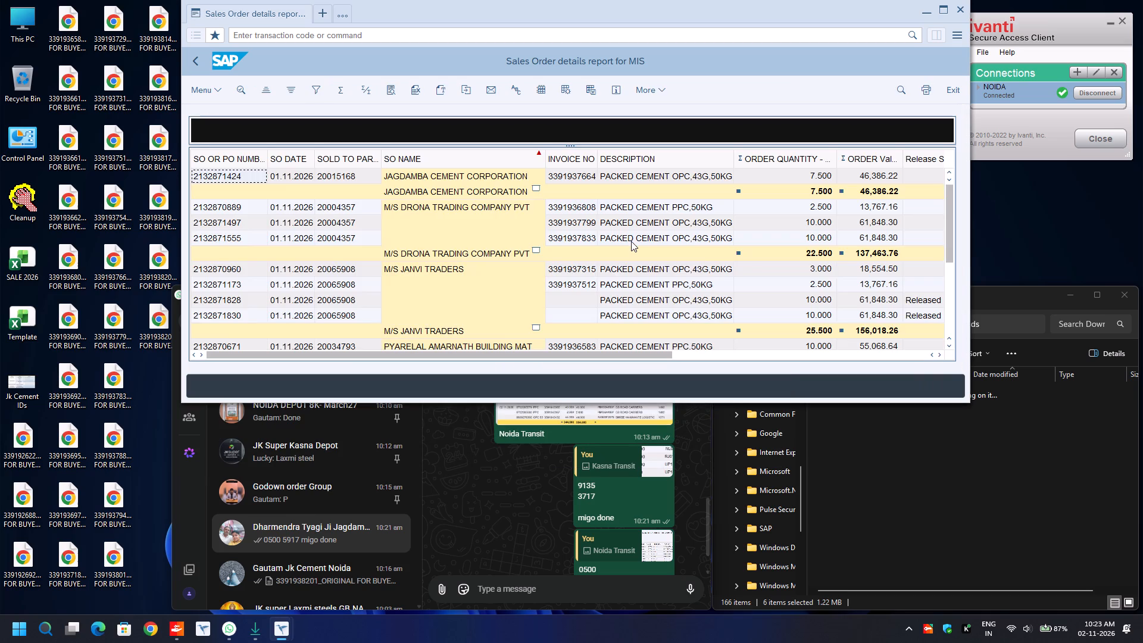
pyautogui.scroll(-2, 504, 274)
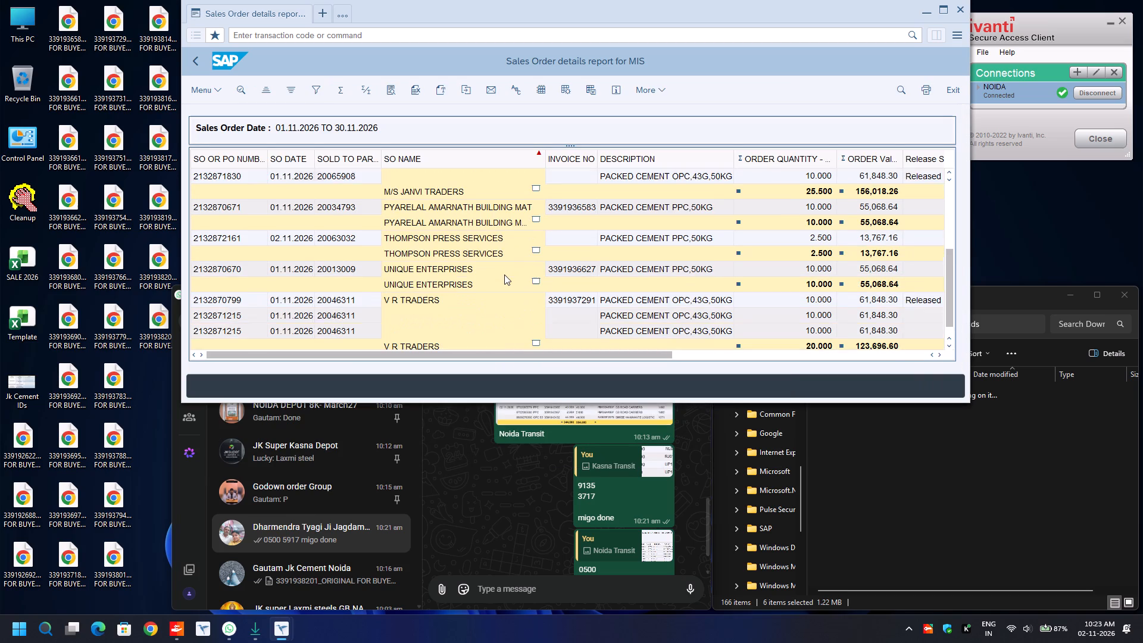
pyautogui.scroll(-2, 504, 274)
pyautogui.scroll(1, 504, 274)
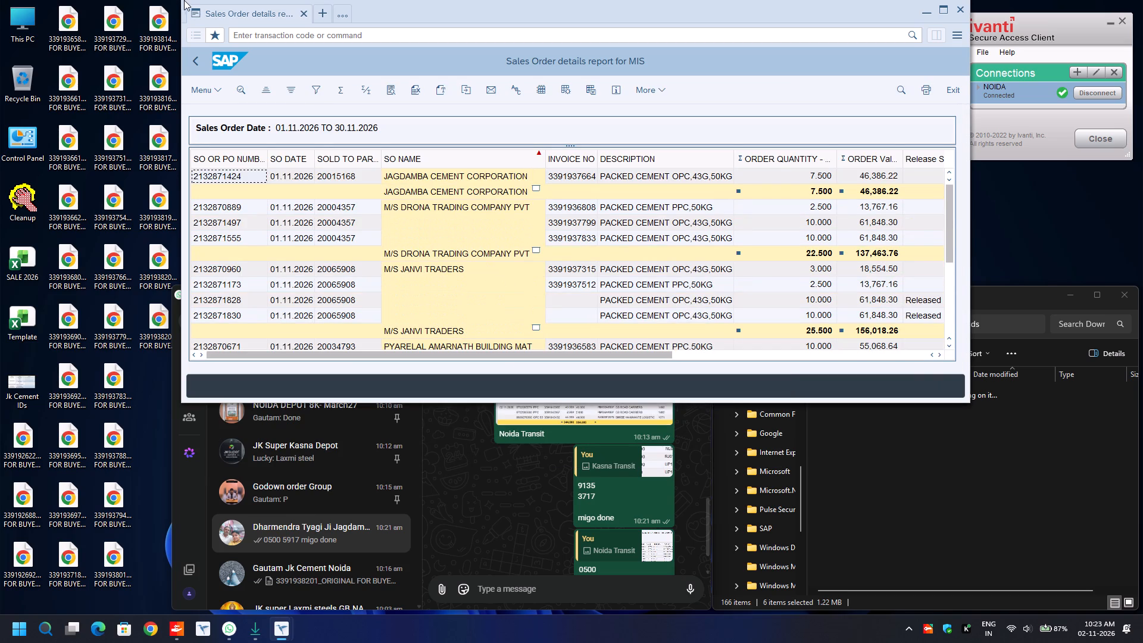
# Return to the report's selection criteria and open the starting sales order document date for editing.
pyautogui.click(196, 64)
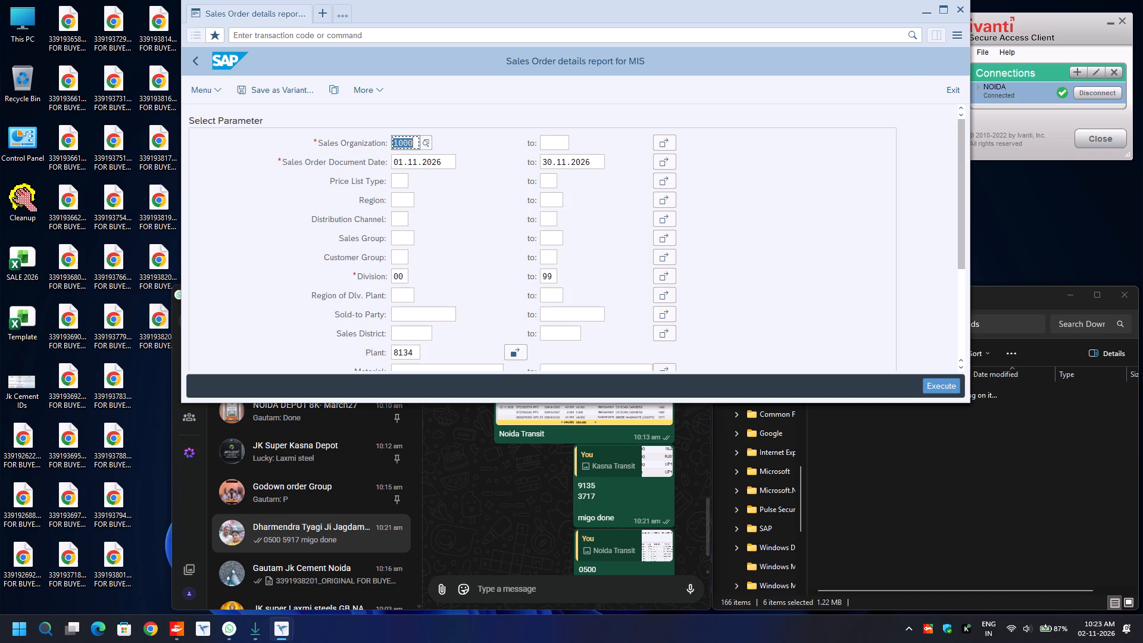
pyautogui.click(402, 164)
pyautogui.press('BackSpace')
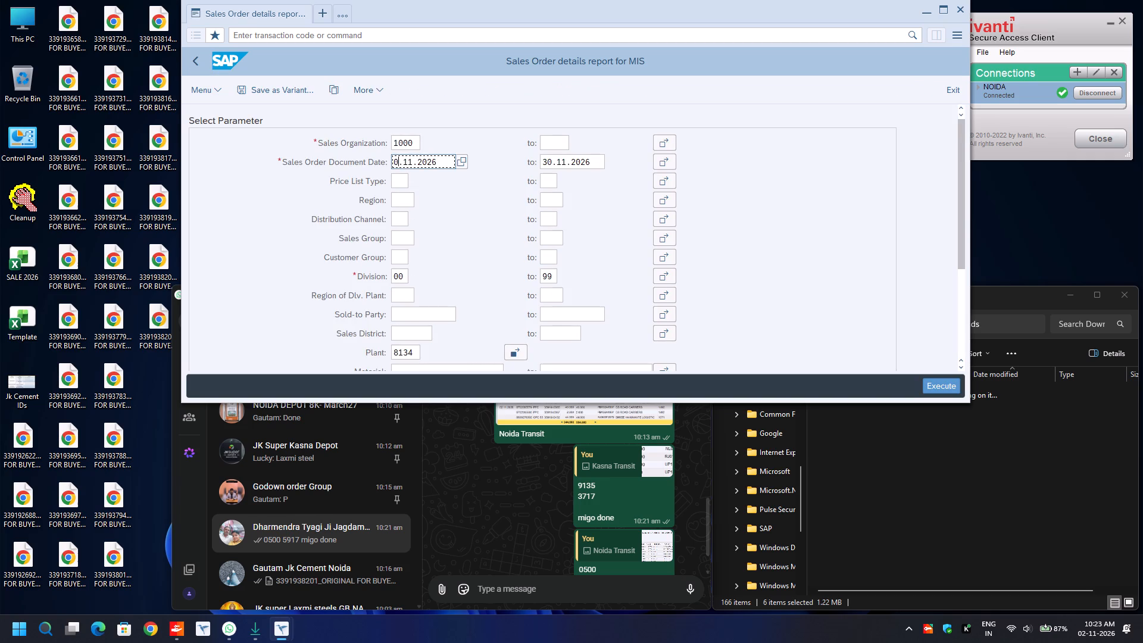
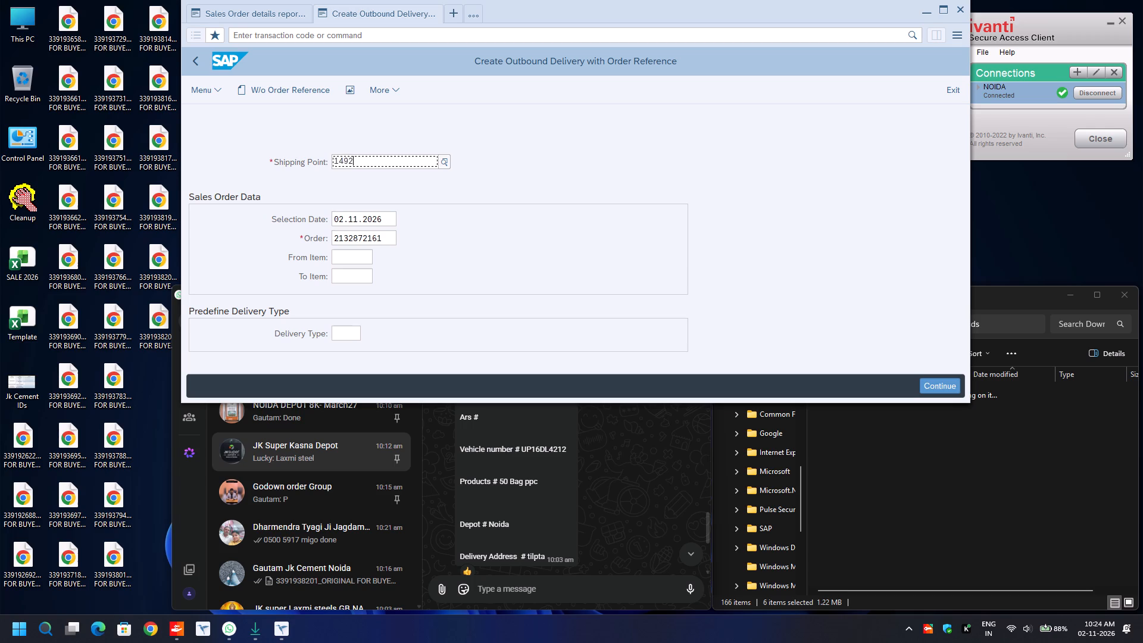
pyautogui.press('Return')
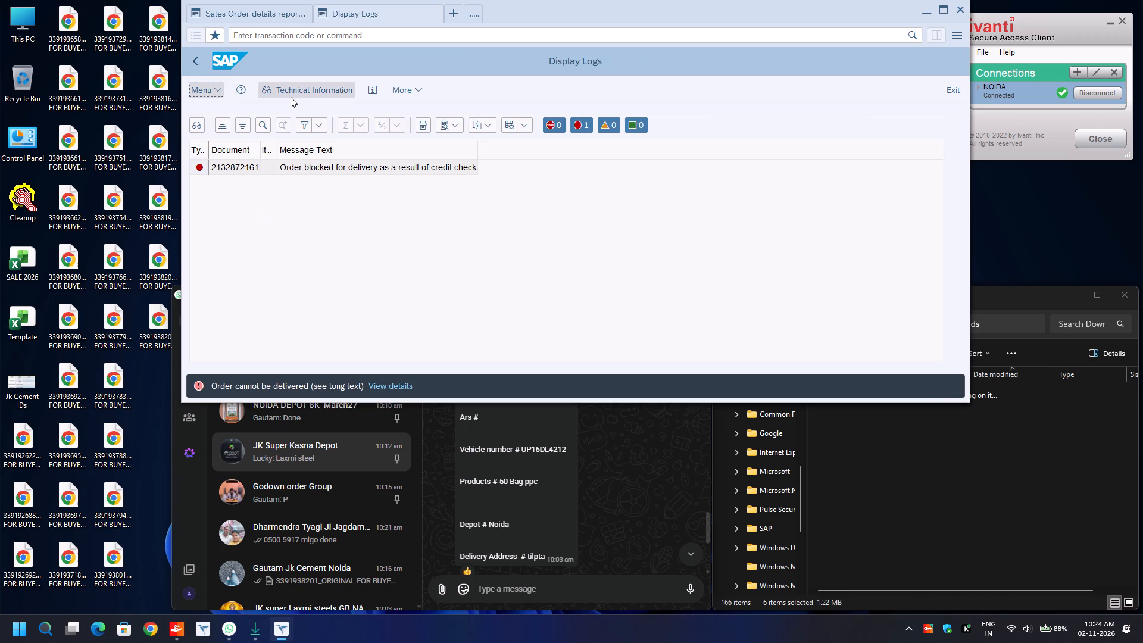
pyautogui.press('Print')
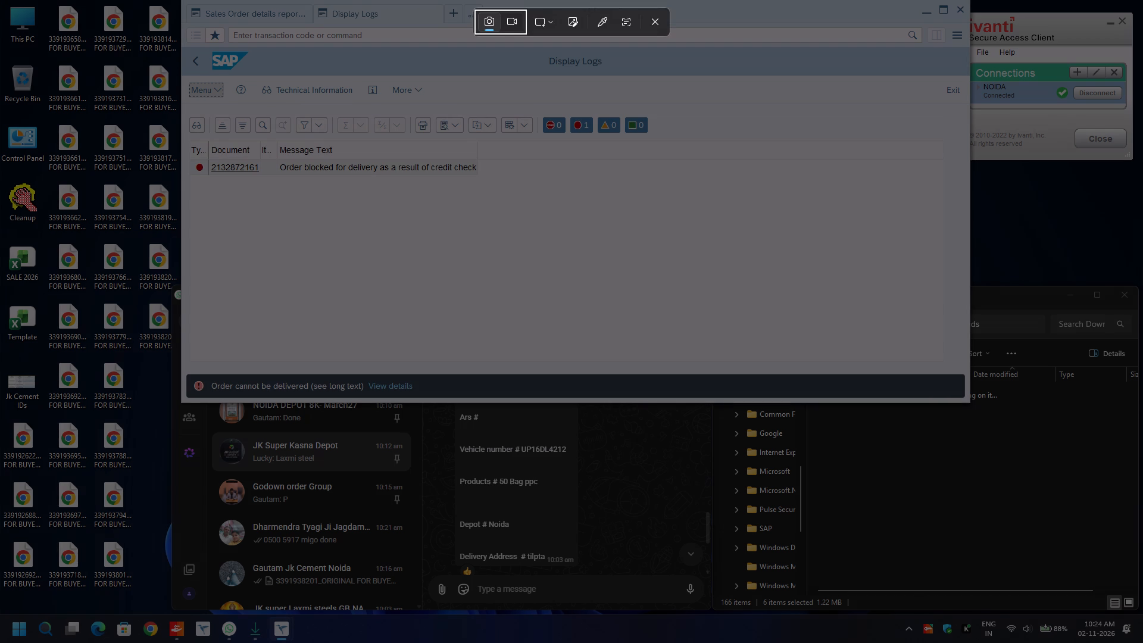
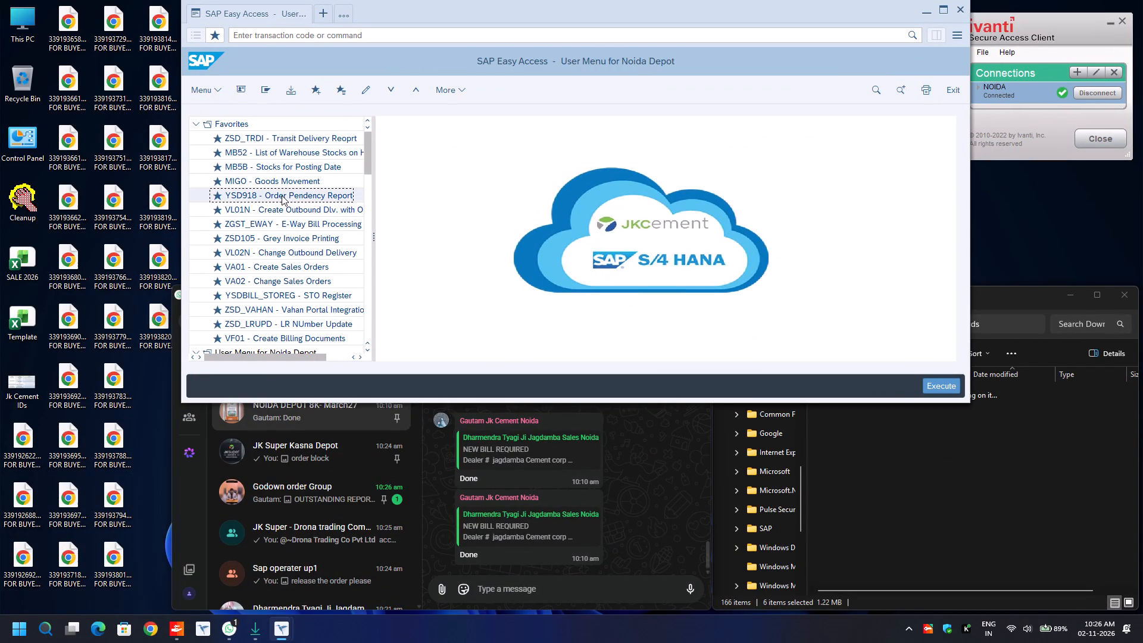
# Open the Order Pendency Report (YSD918) from the favorites.
pyautogui.press('Down')
pyautogui.press('Up')
pyautogui.press('Up')
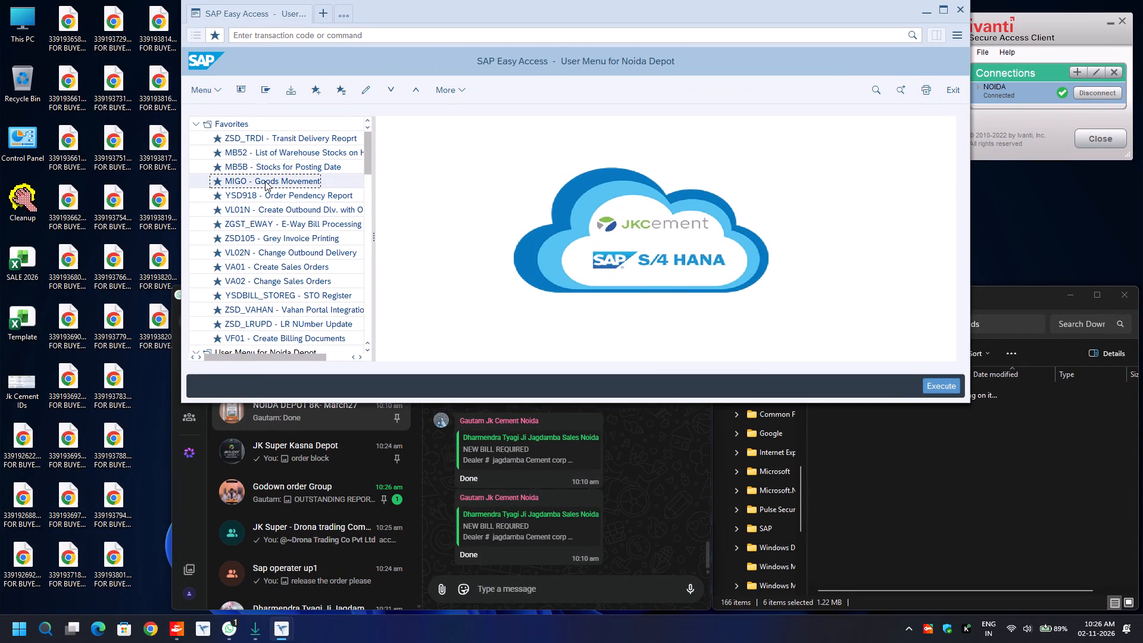
pyautogui.press('Up')
pyautogui.press('Up')
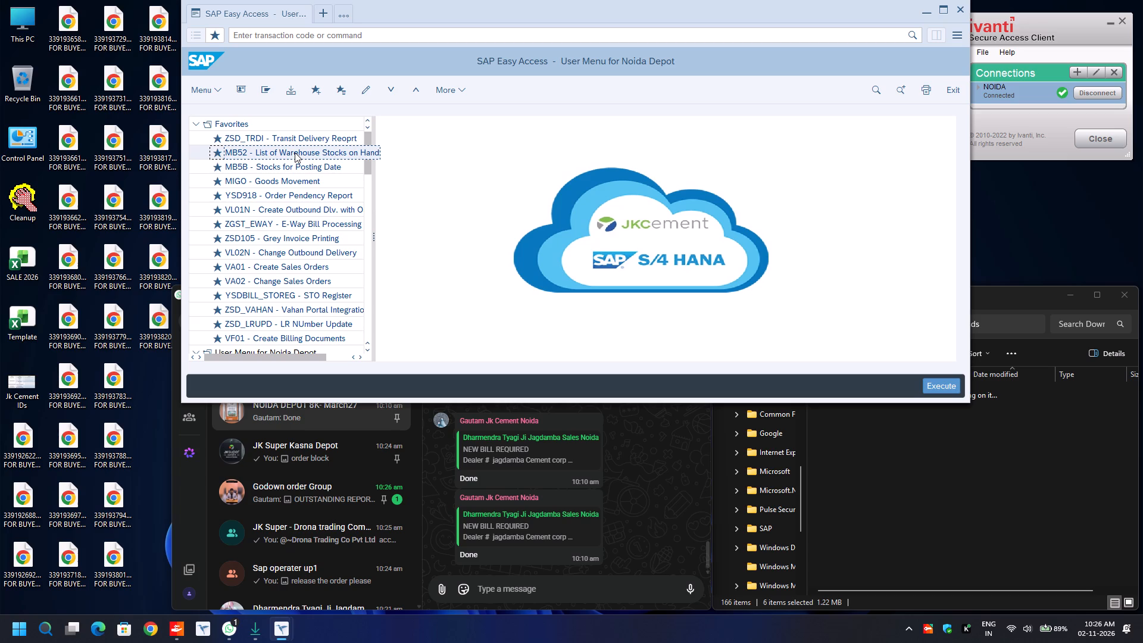
pyautogui.press('Down')
pyautogui.press('Down')
pyautogui.press('Down')
pyautogui.press('Return')
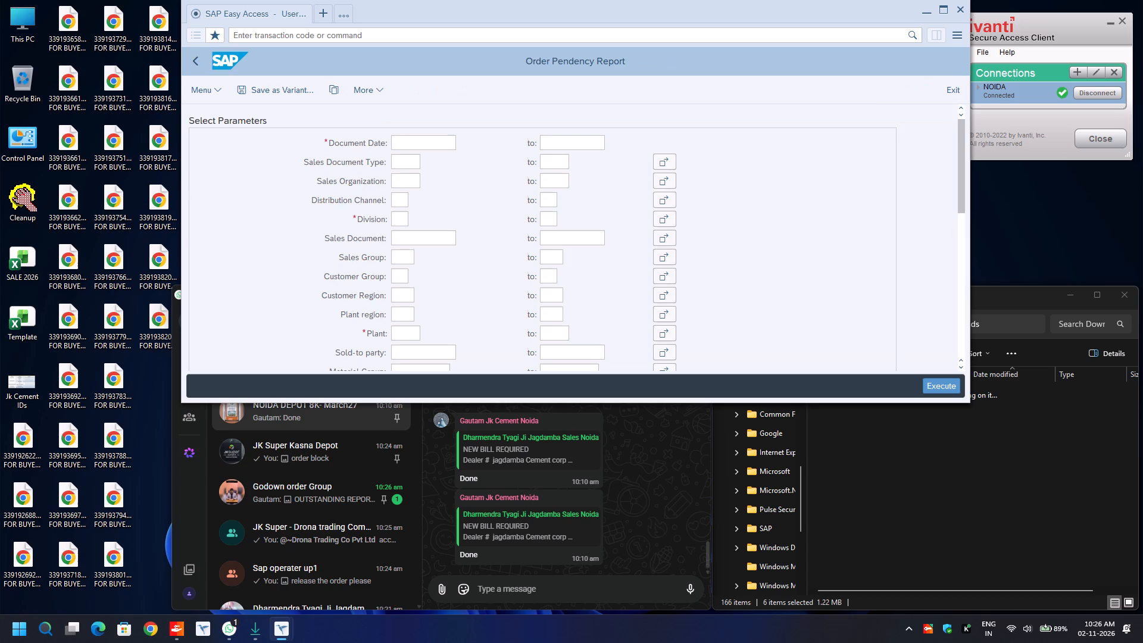
# Set the report's document date range from 02.11.2026 to 30.11.2026.
pyautogui.press('BackSpace')
pyautogui.press('Down')
pyautogui.press('Return')
pyautogui.press('Tab')
pyautogui.press('BackSpace')
pyautogui.press('Down')
pyautogui.press('Return')
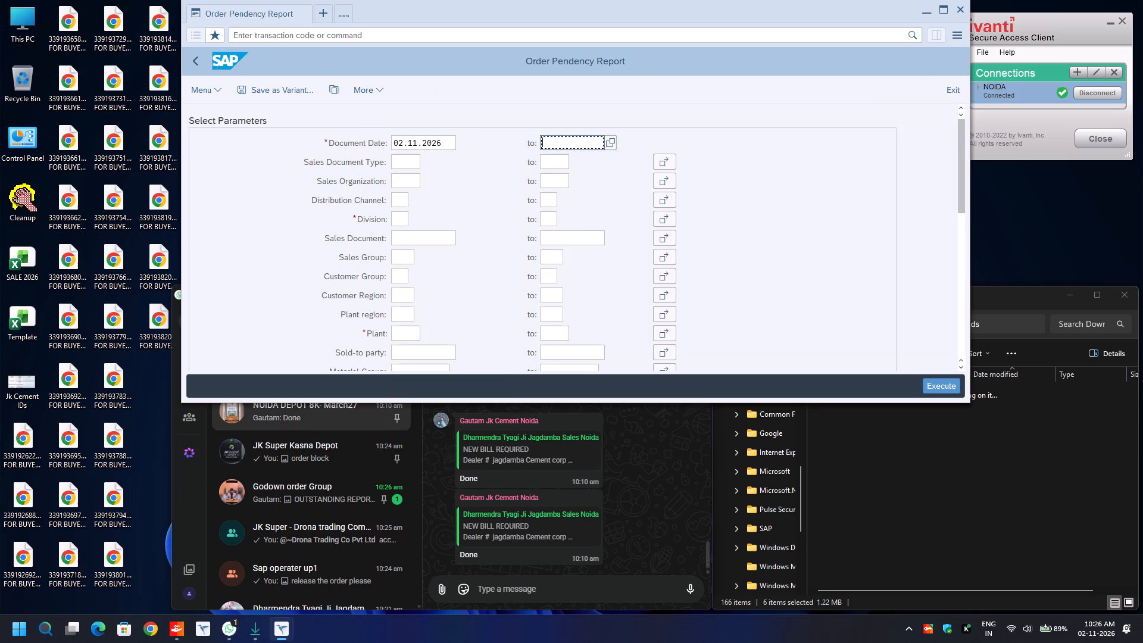
pyautogui.press('Return')
# Set the division range from 00 to 99 and enter * as the plant.
pyautogui.press('BackSpace')
pyautogui.press('Down')
pyautogui.press('Return')
pyautogui.press('Tab')
pyautogui.press('BackSpace')
pyautogui.press('Down')
pyautogui.press('Return')
pyautogui.press('Return')
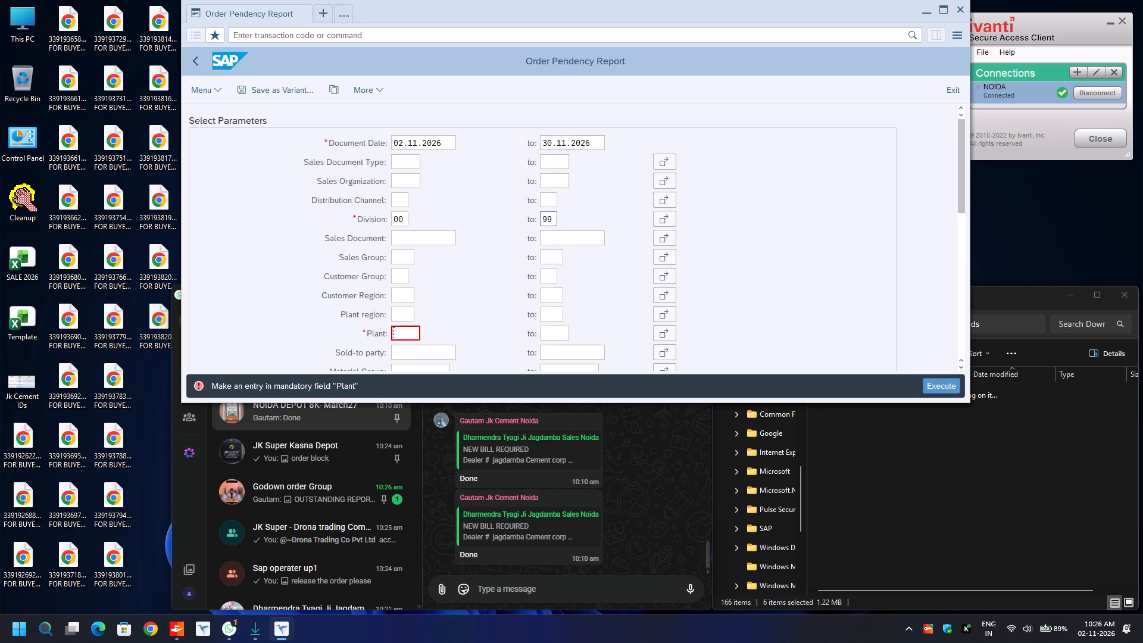
pyautogui.press('BackSpace')
pyautogui.press('Down')
pyautogui.press('Return')
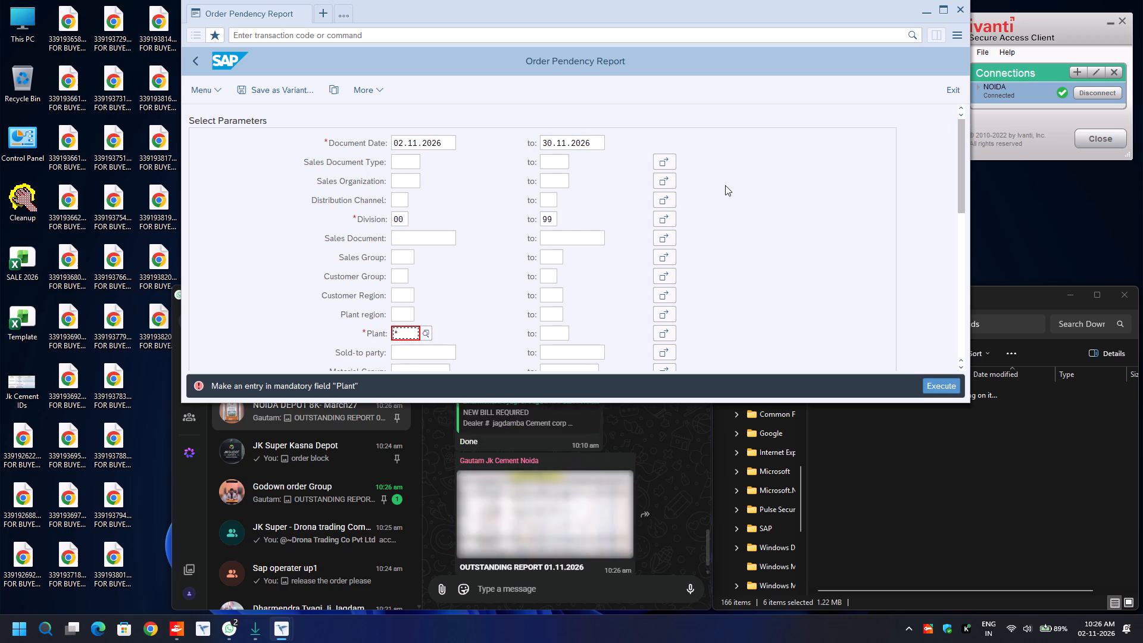
# Select Schedule Open Orders as the order category and run the Order Pendency Report.
pyautogui.scroll(-8, 580, 221)
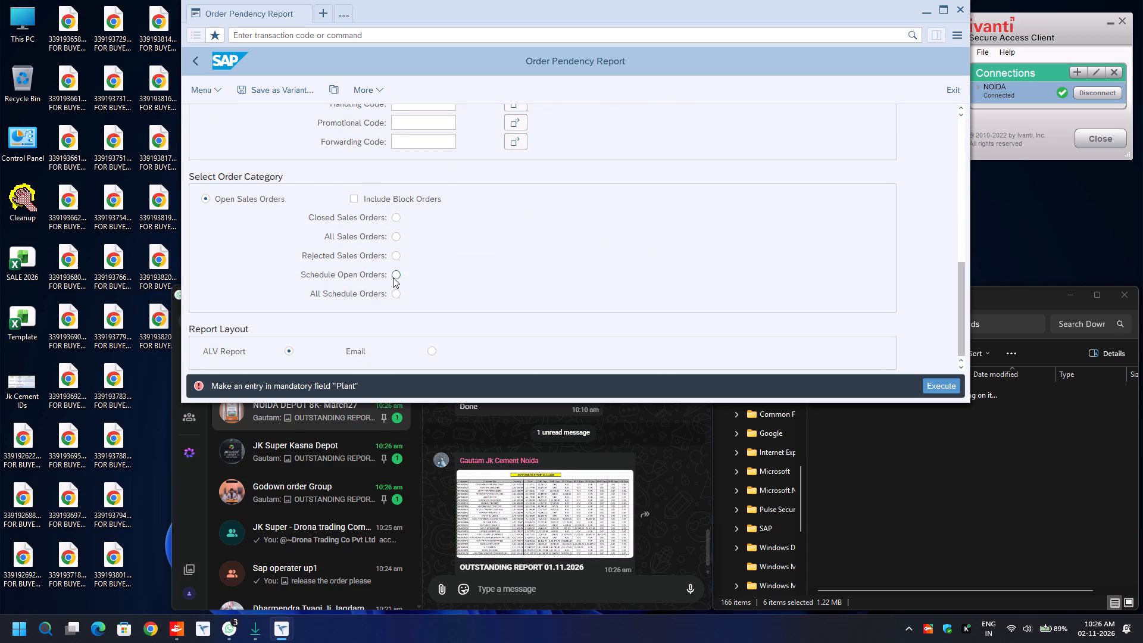
pyautogui.click(393, 277)
pyautogui.press('F8')
# Open a new session and run the MB52 warehouse stock list for plants 1071, 1492 and 8068.
pyautogui.click(318, 9)
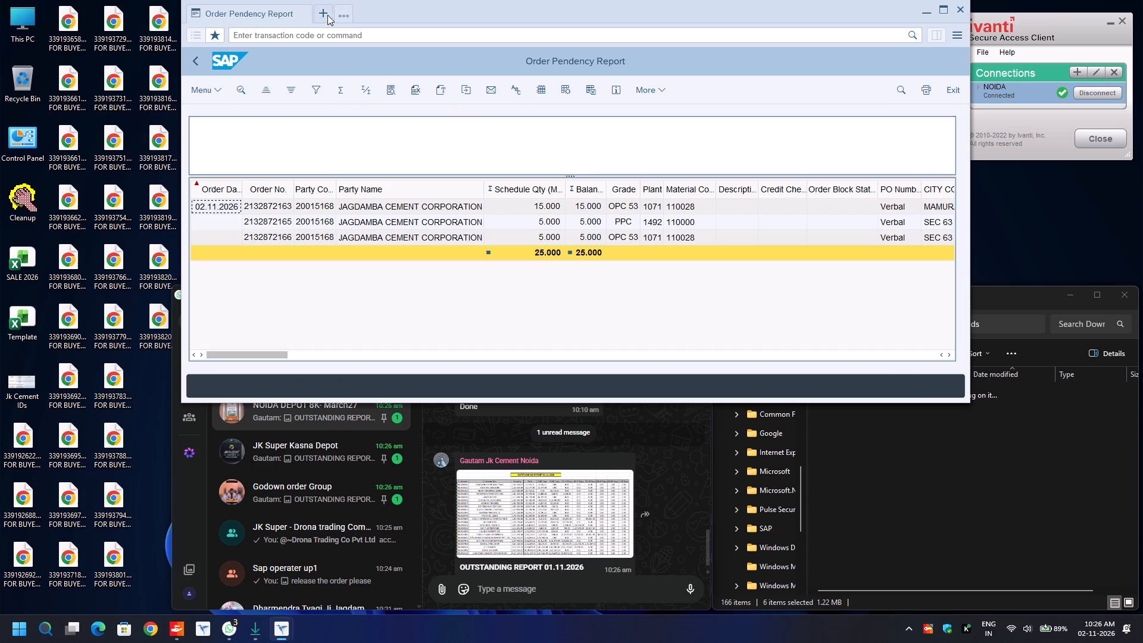
pyautogui.click(319, 10)
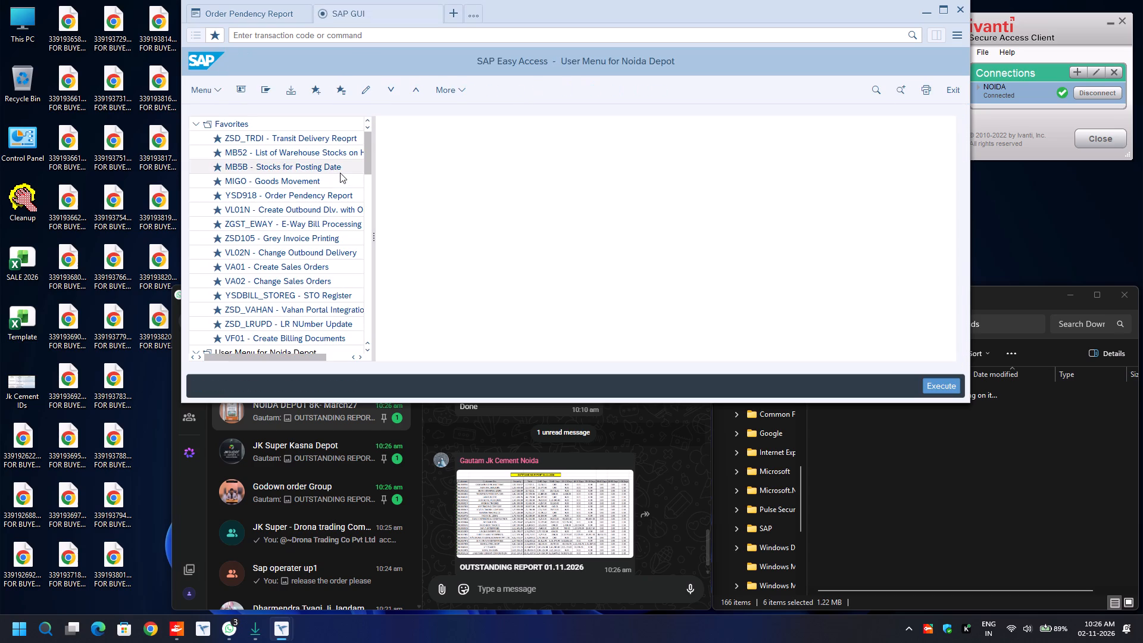
pyautogui.doubleClick(259, 152)
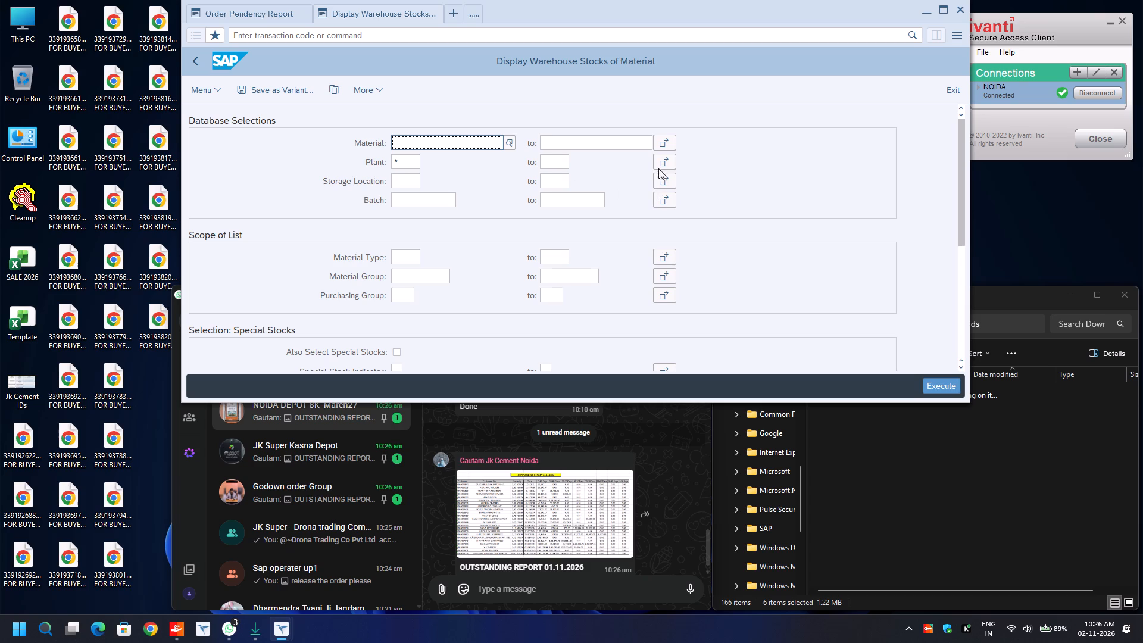
pyautogui.click(669, 161)
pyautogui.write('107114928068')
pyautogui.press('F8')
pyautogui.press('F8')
# Maximize the warehouse stock list and capture its area from the Material column through Restricted-Use, covering all listed materials.
pyautogui.doubleClick(820, 11)
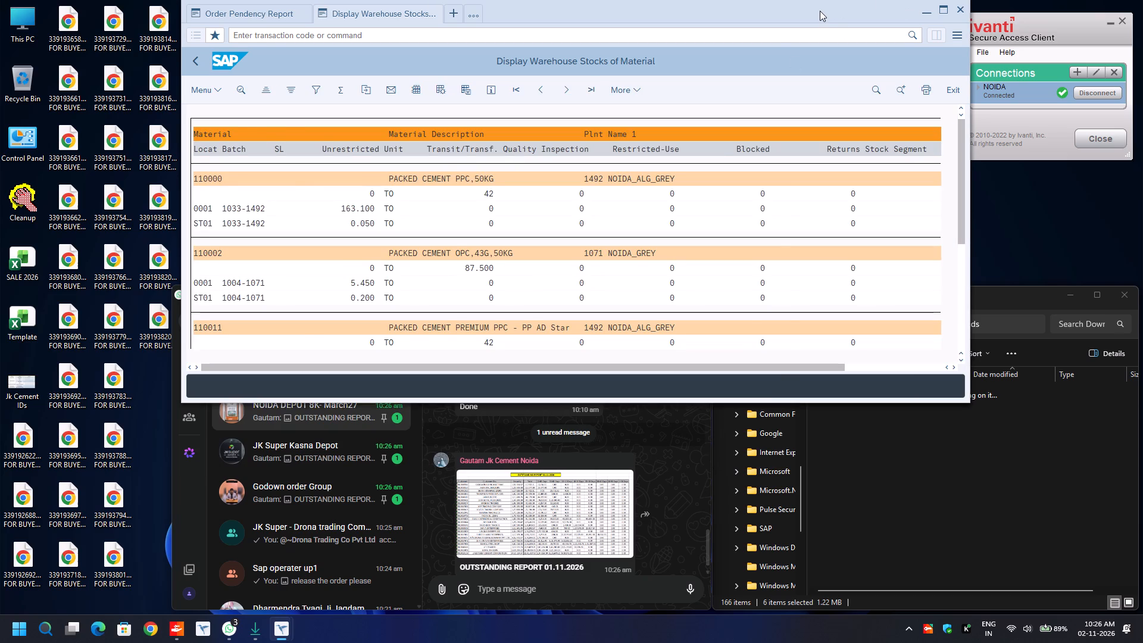
pyautogui.press('Print')
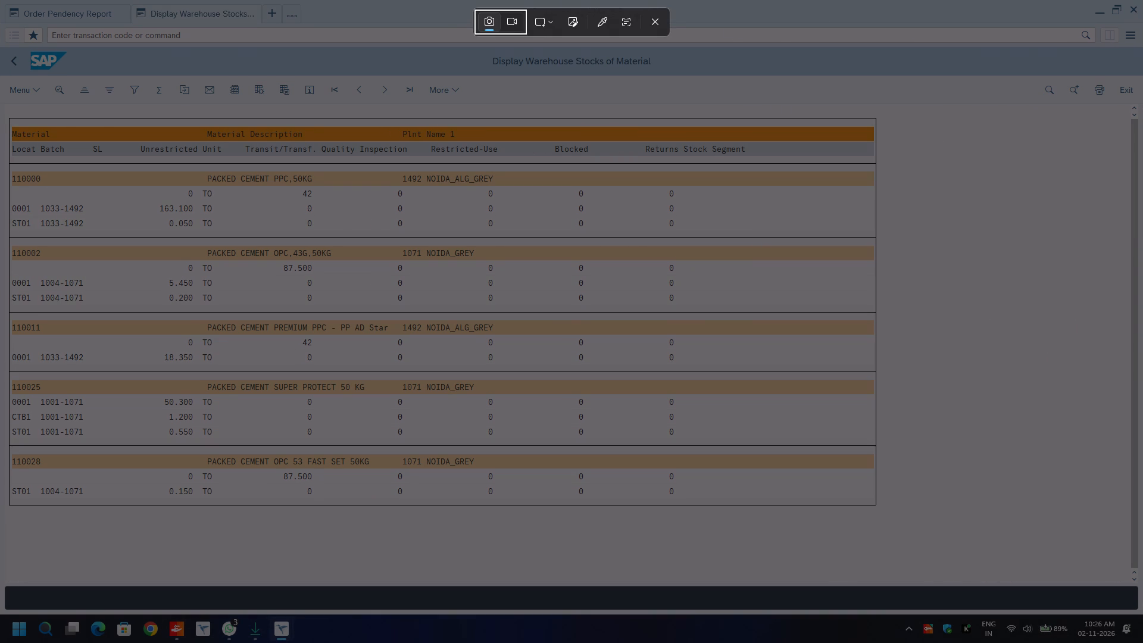
pyautogui.moveTo(6, 114); pyautogui.dragTo(504, 510)
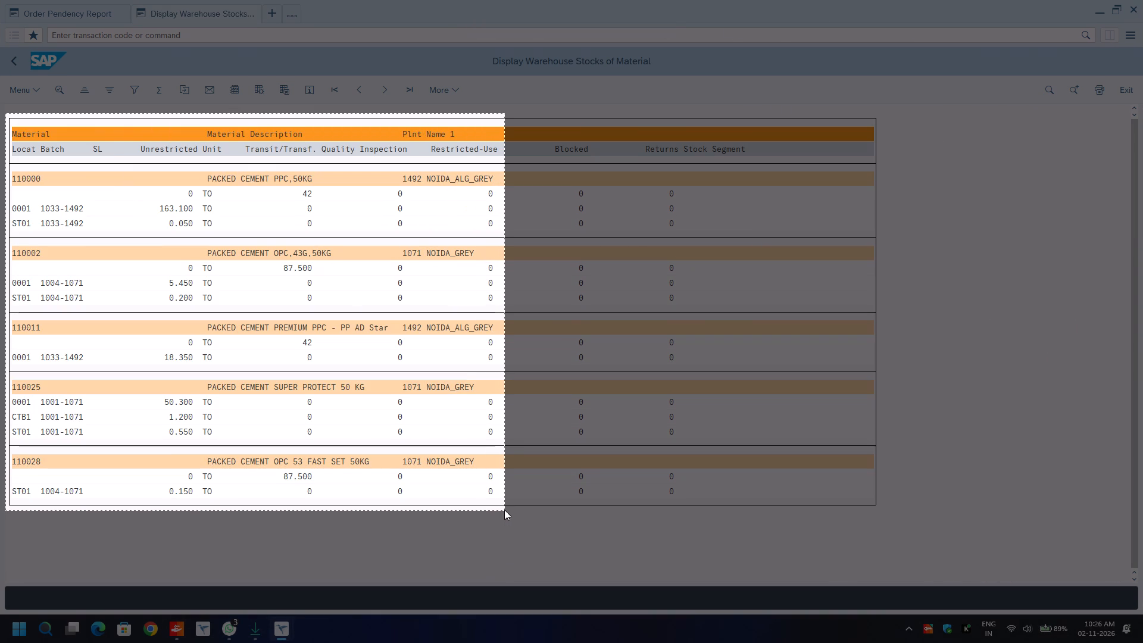
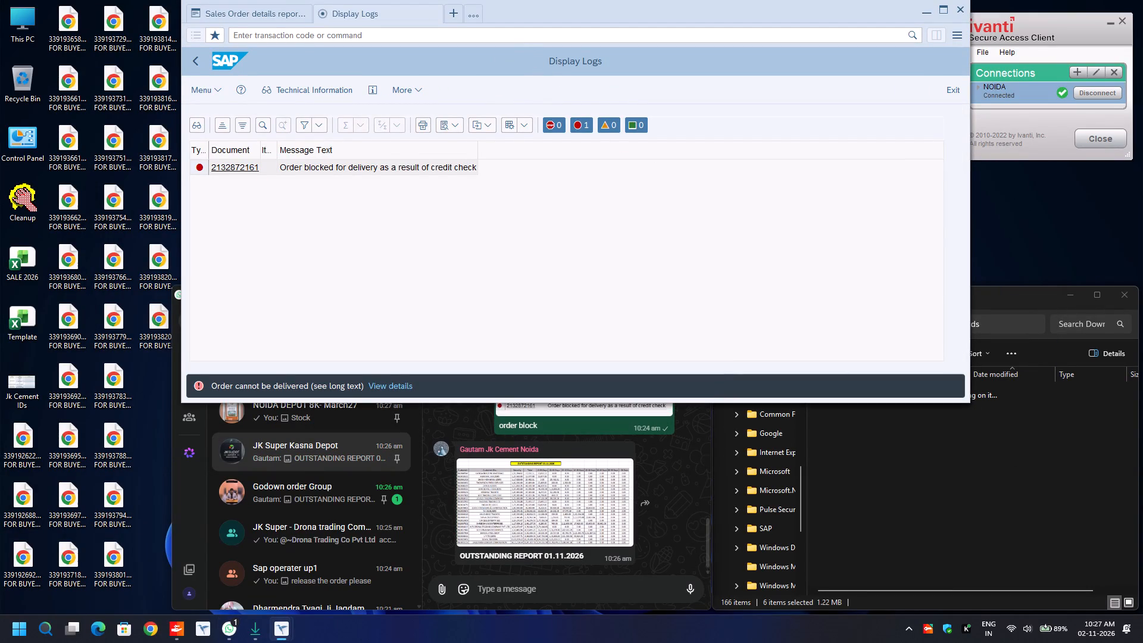
# Run the MB52 warehouse stock list for plants 8134, 8135 and 8136, and maximize the resulting list.
pyautogui.doubleClick(268, 159)
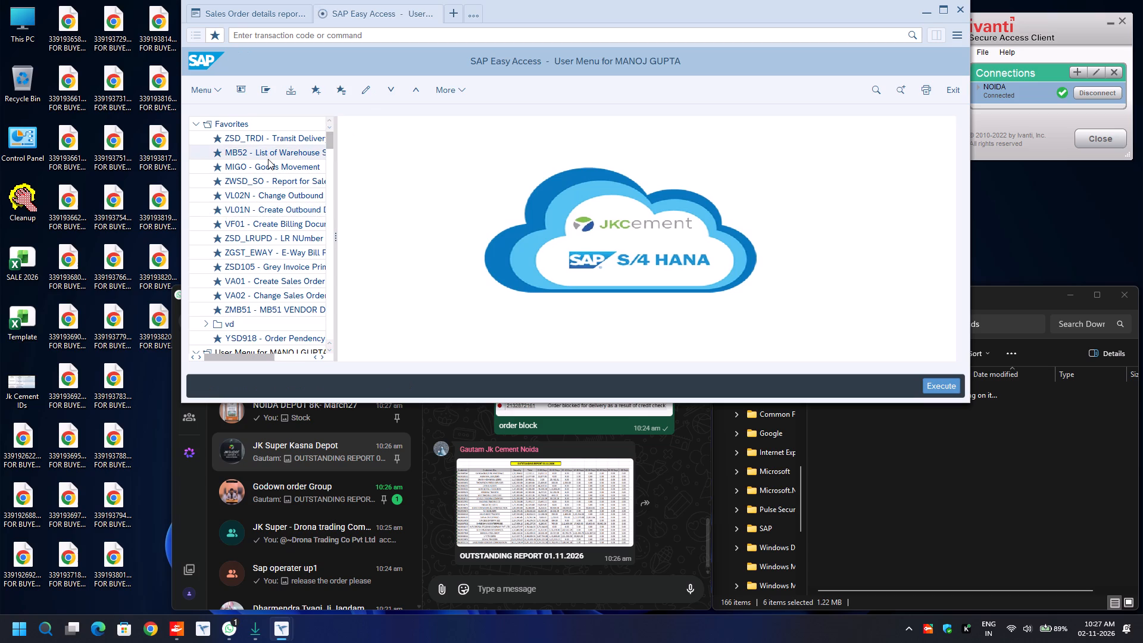
pyautogui.click(664, 161)
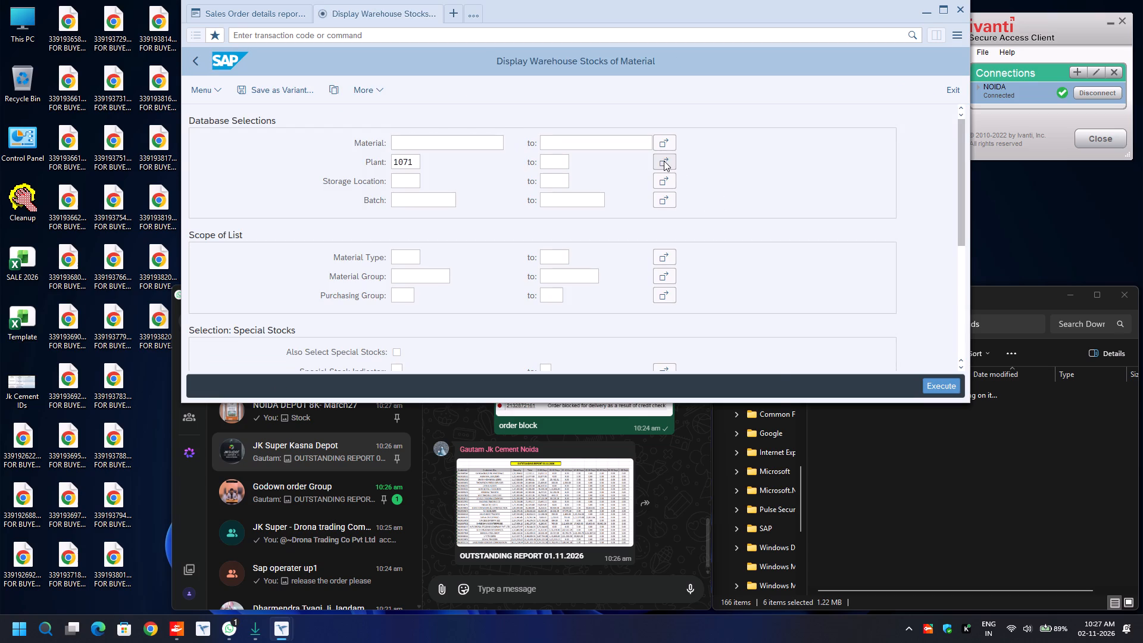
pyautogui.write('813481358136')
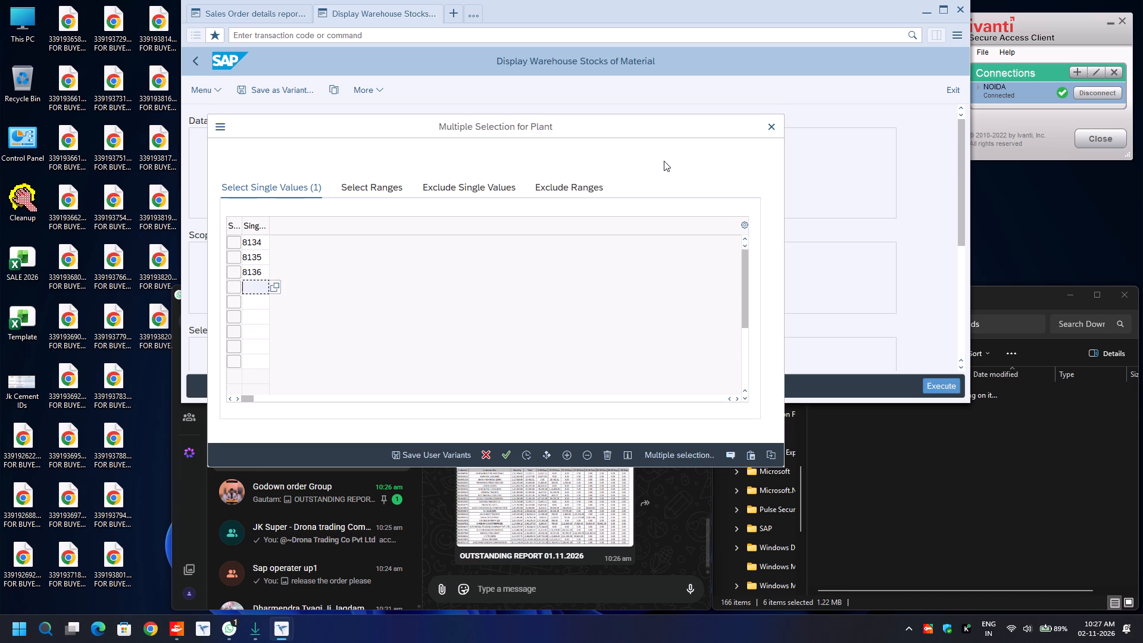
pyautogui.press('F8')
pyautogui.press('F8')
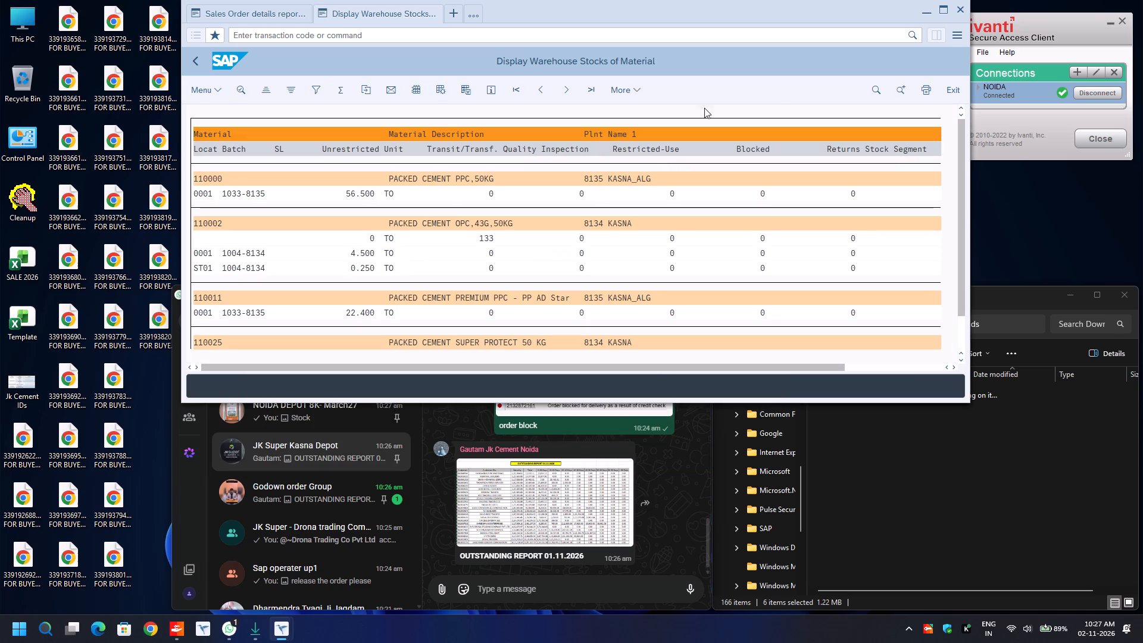
pyautogui.doubleClick(718, 4)
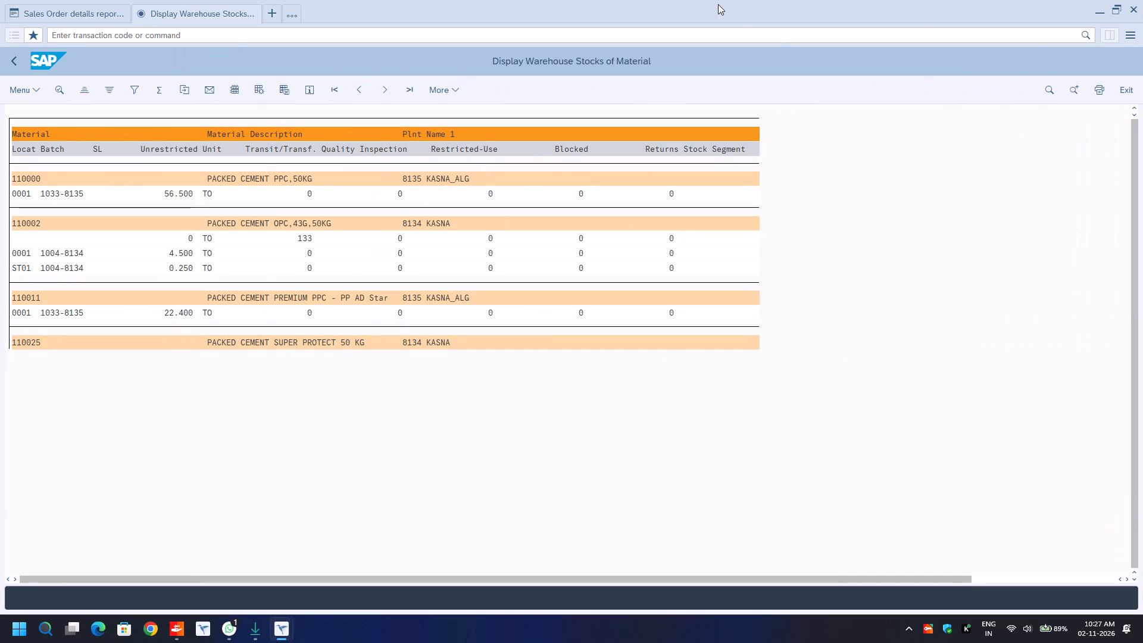
# Capture a screen snip of the warehouse stock list for the KASNA plants, starting at the table's corner by the Material header.
pyautogui.press('Print')
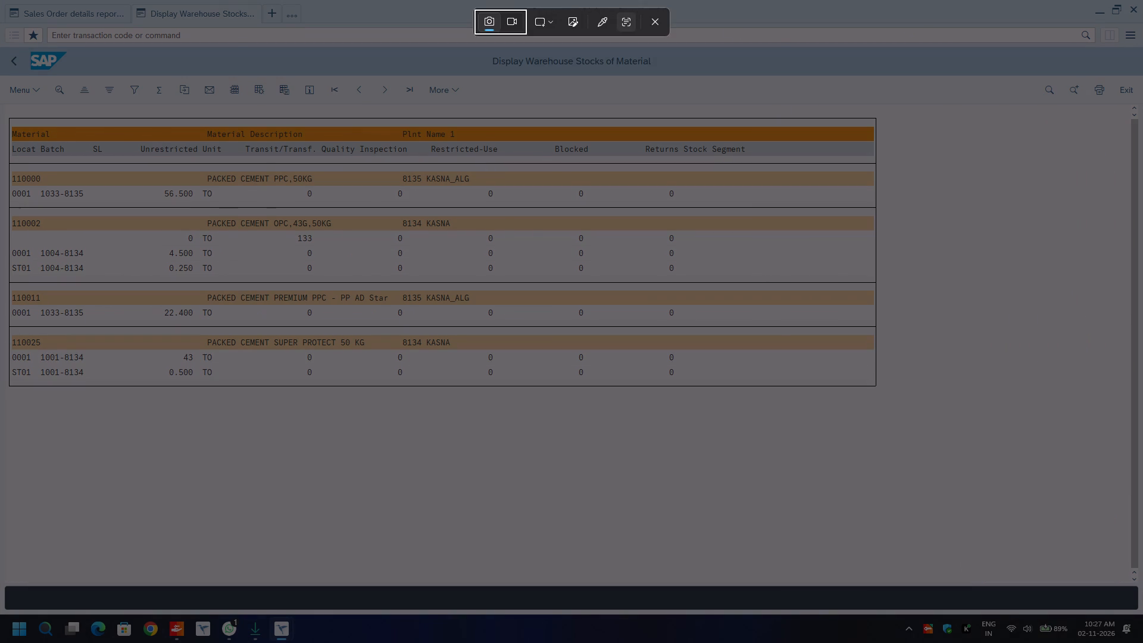
pyautogui.moveTo(5, 114); pyautogui.dragTo(77, 148)
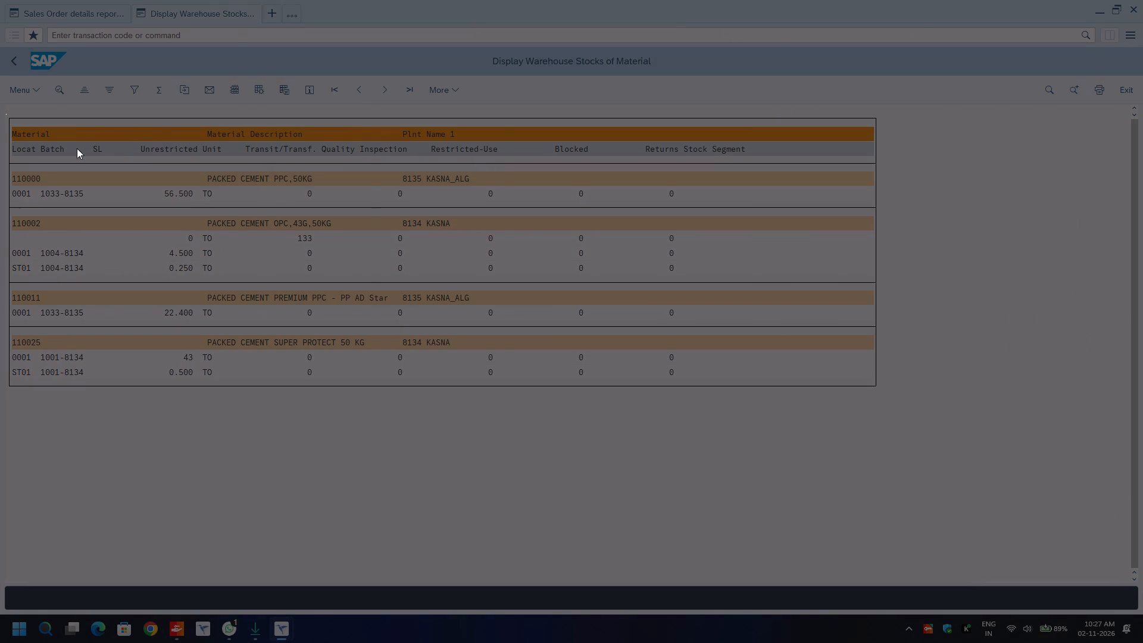
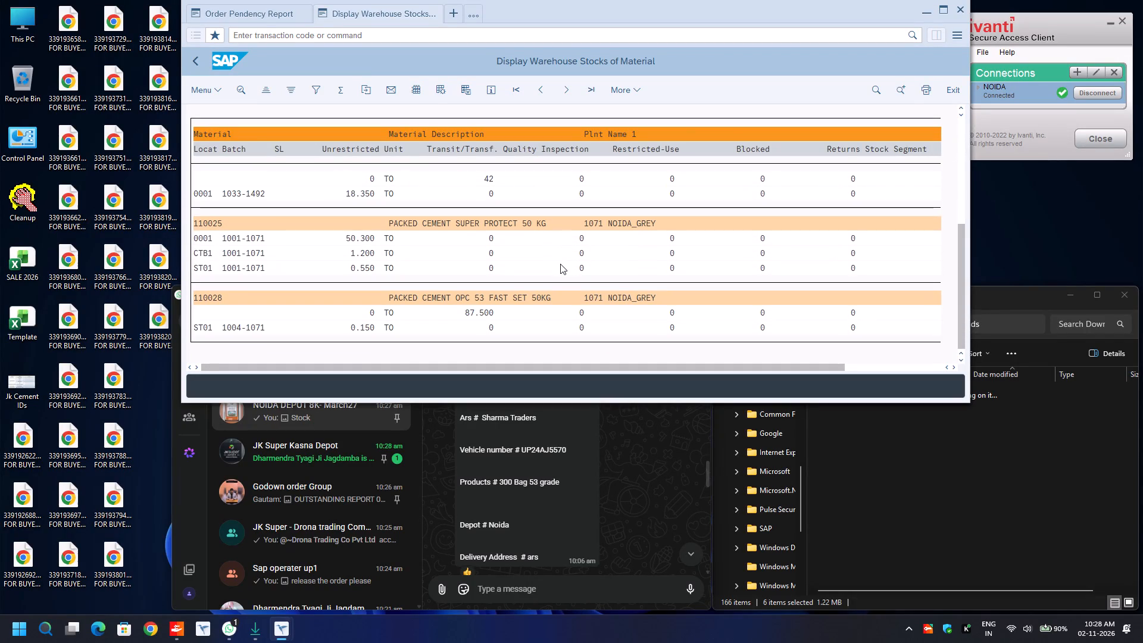
# Close the warehouse stock list session and start MIGO - Goods Movement in a new session.
pyautogui.scroll(-4, 560, 264)
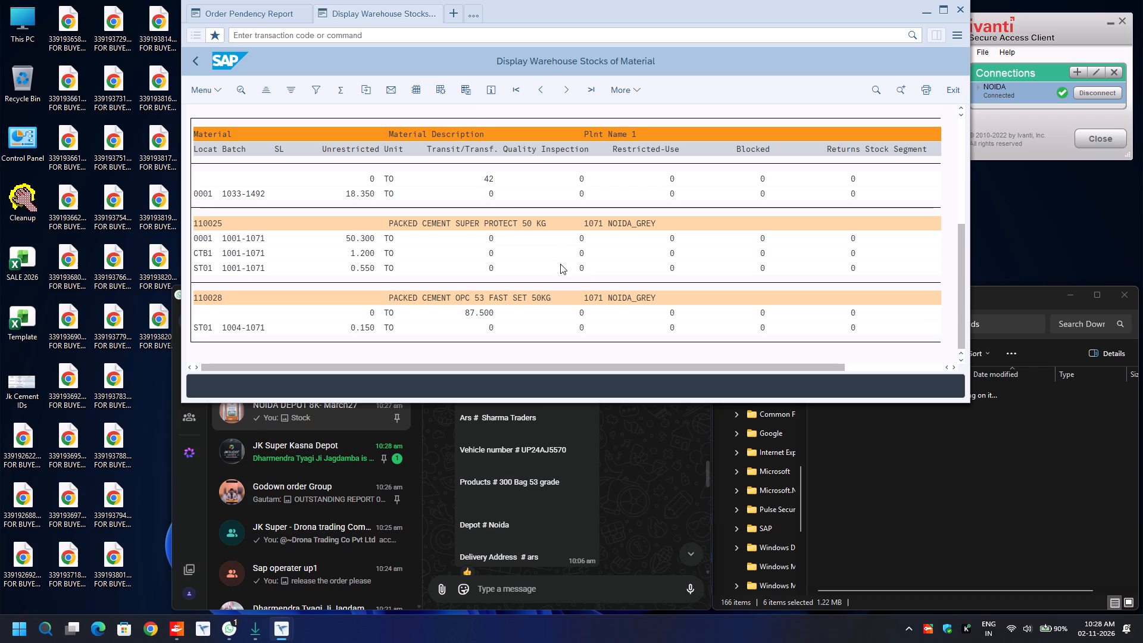
pyautogui.click(452, 14)
pyautogui.click(436, 13)
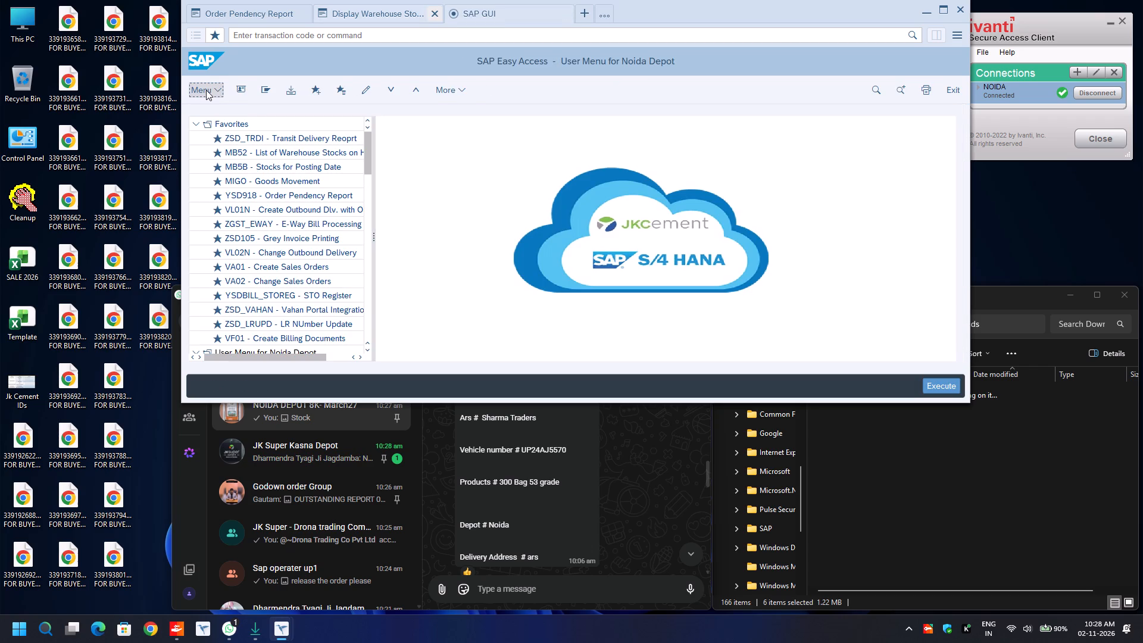
pyautogui.click(434, 13)
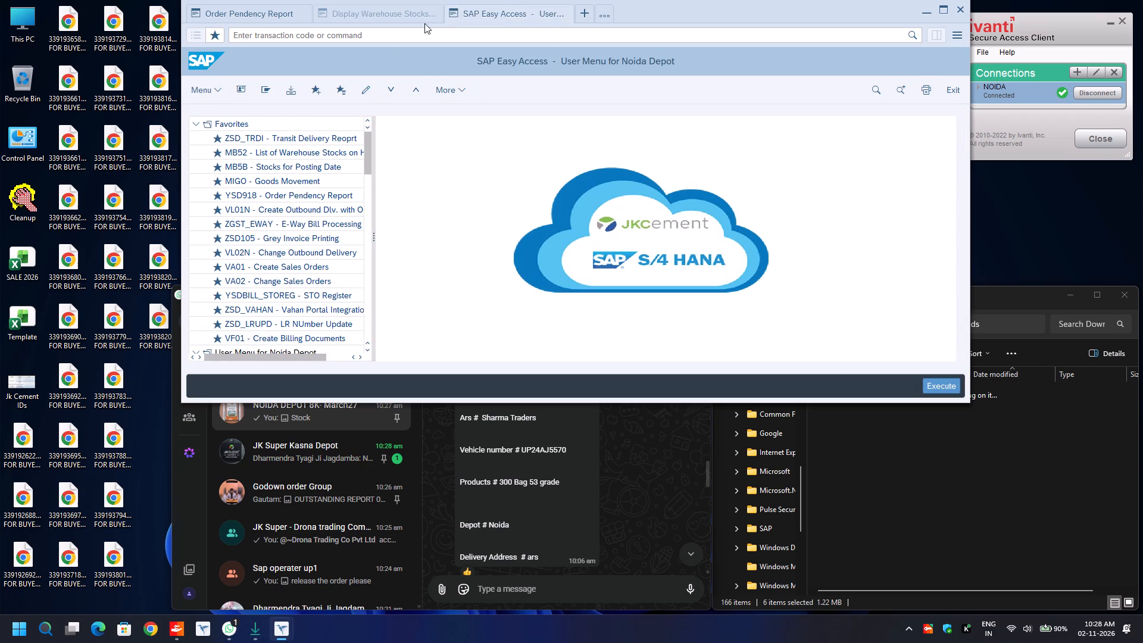
pyautogui.doubleClick(268, 183)
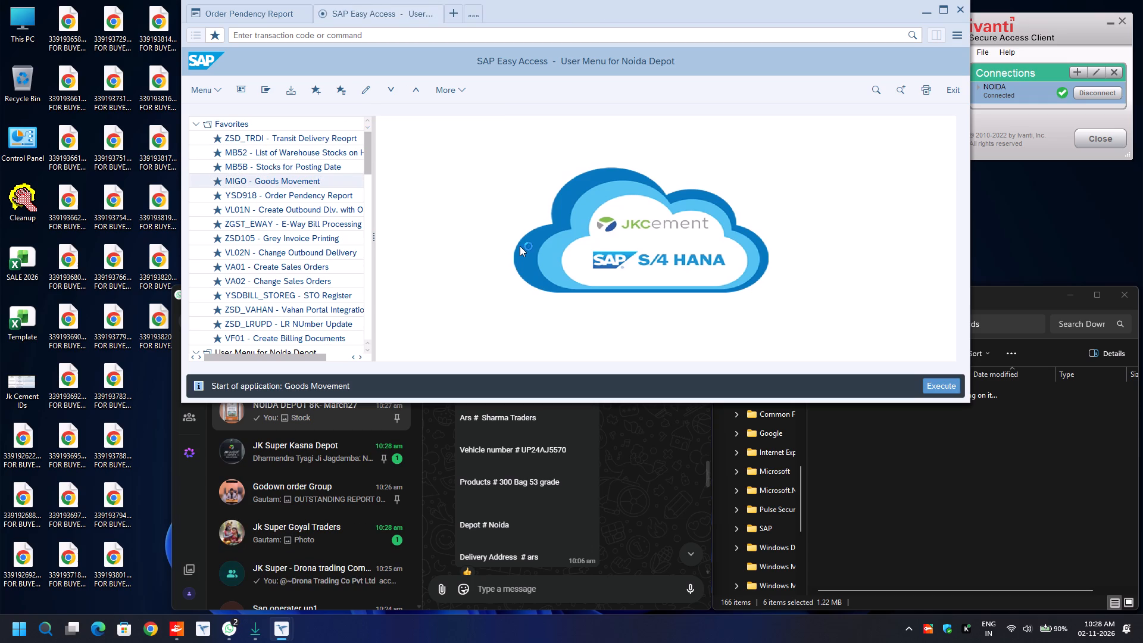
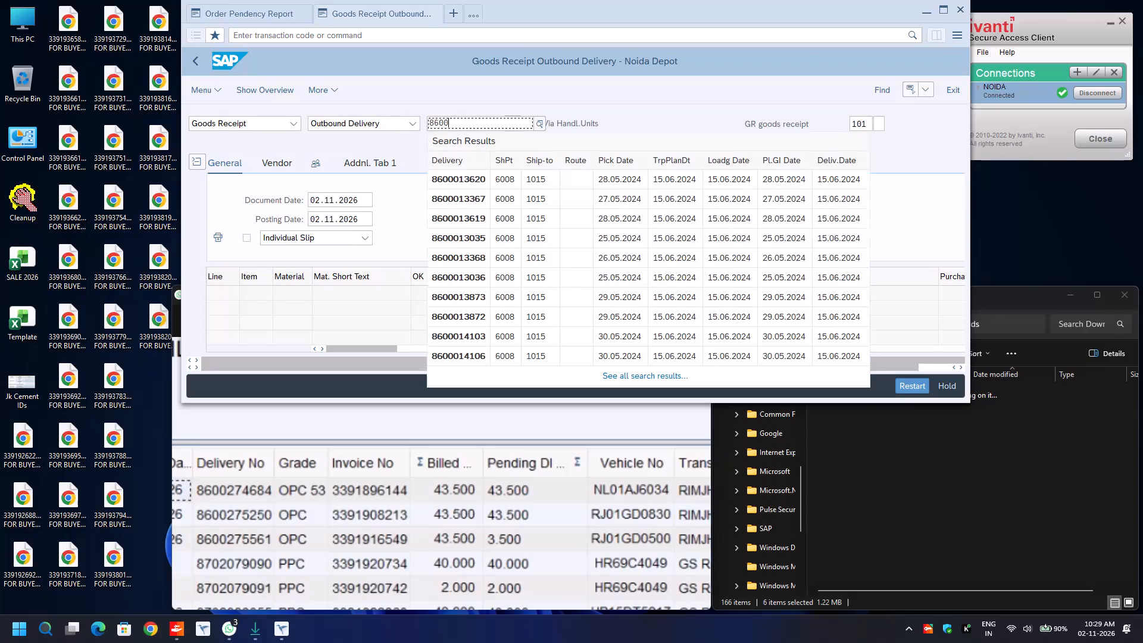
pyautogui.press('2')
pyautogui.press('7')
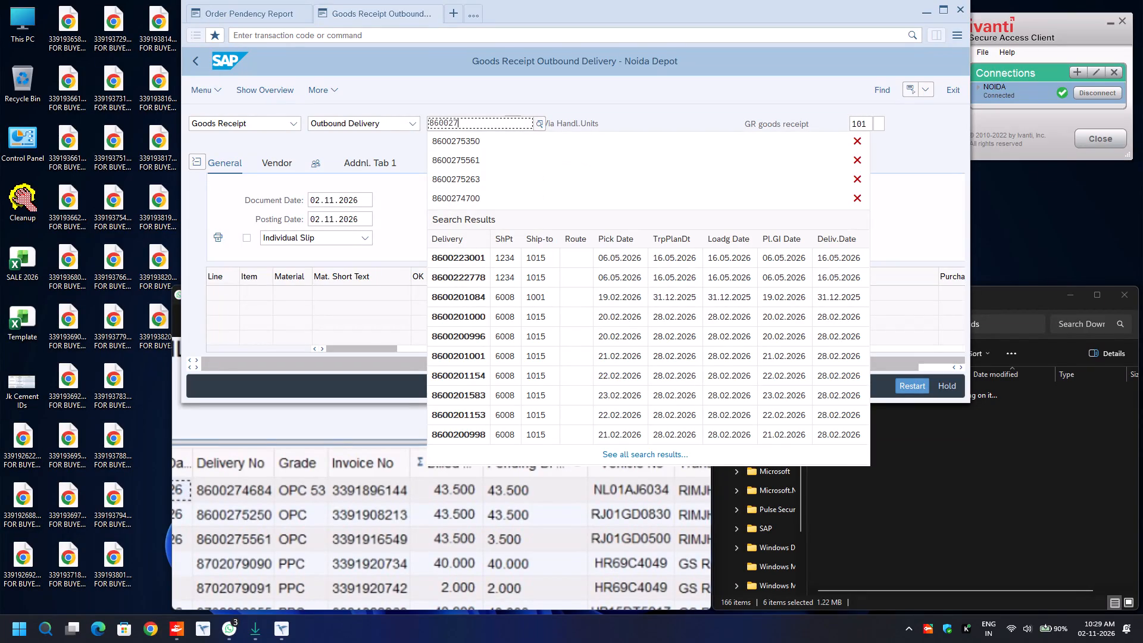
pyautogui.write('46')
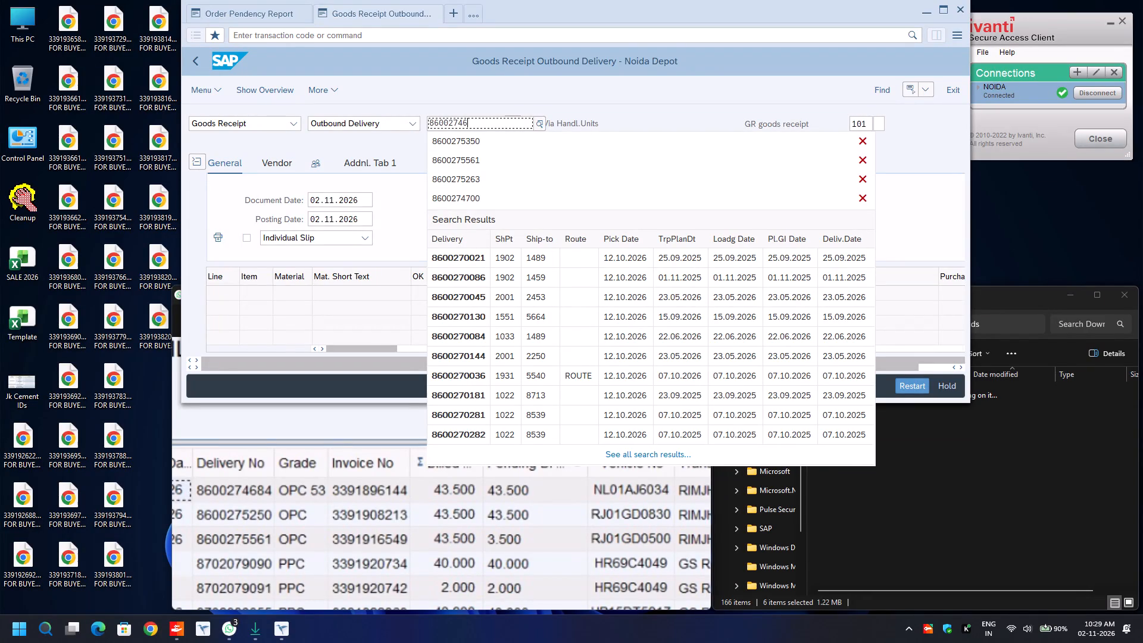
pyautogui.write('84')
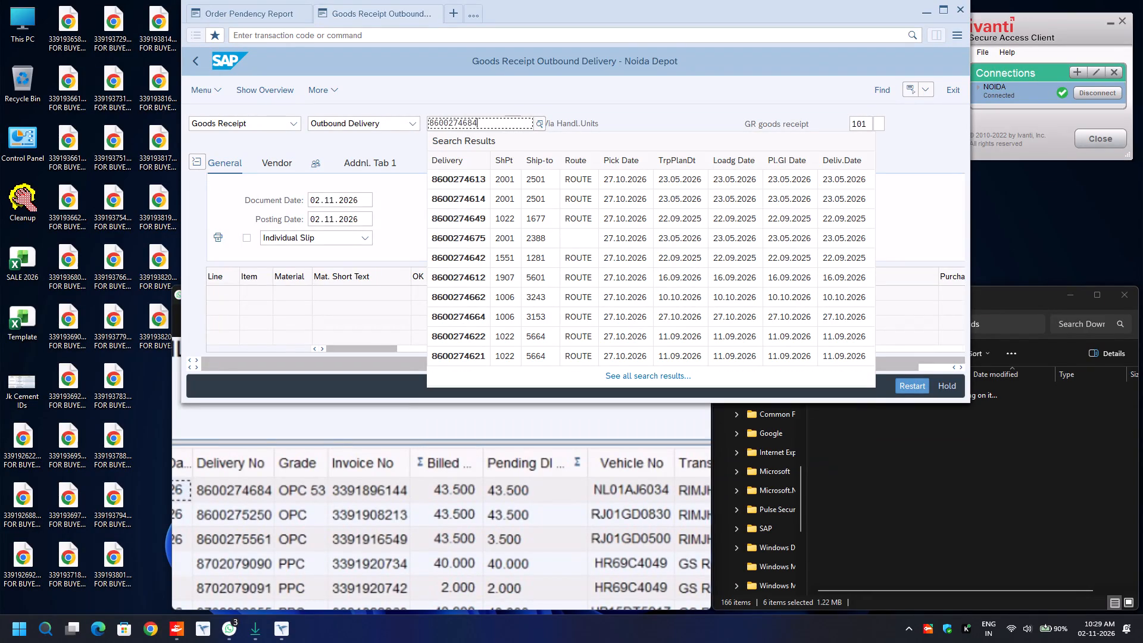
pyautogui.press('Return')
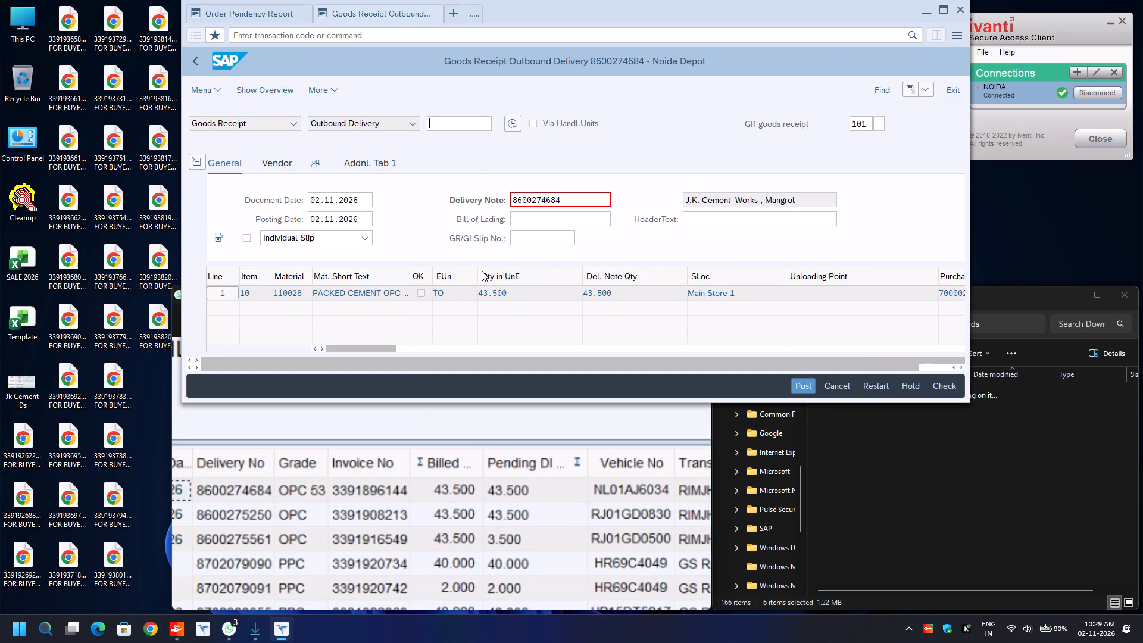
# Distribute the quantity of the packed cement OPC item, setting its received quantity to 40 TO.
pyautogui.scroll(-1, 482, 271)
pyautogui.scroll(-1, 544, 309)
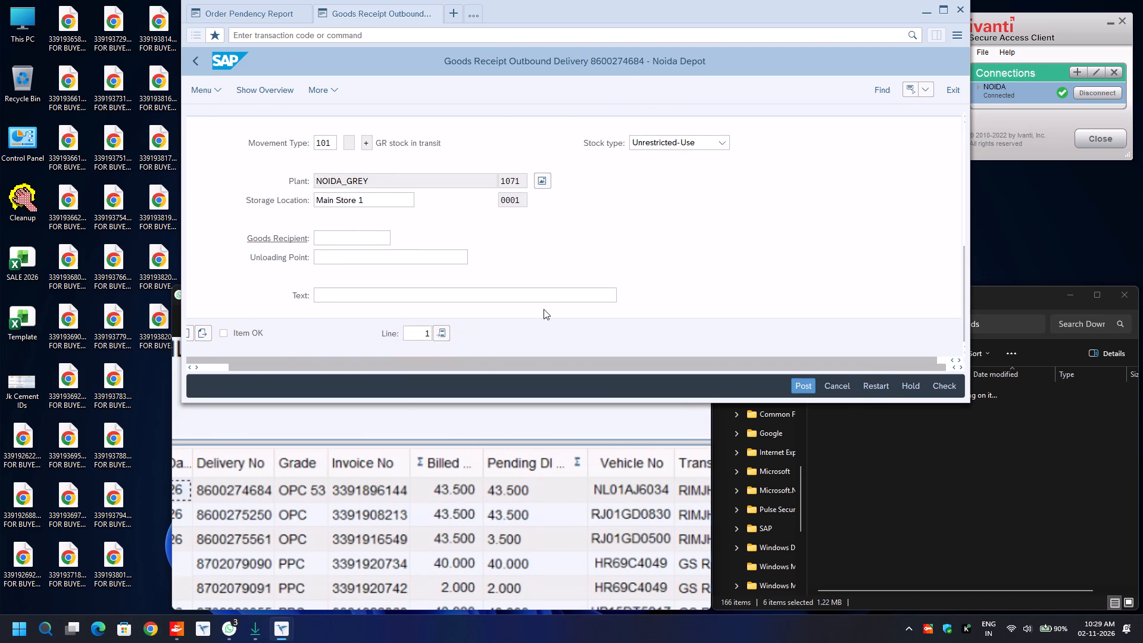
pyautogui.scroll(1, 544, 309)
pyautogui.click(564, 275)
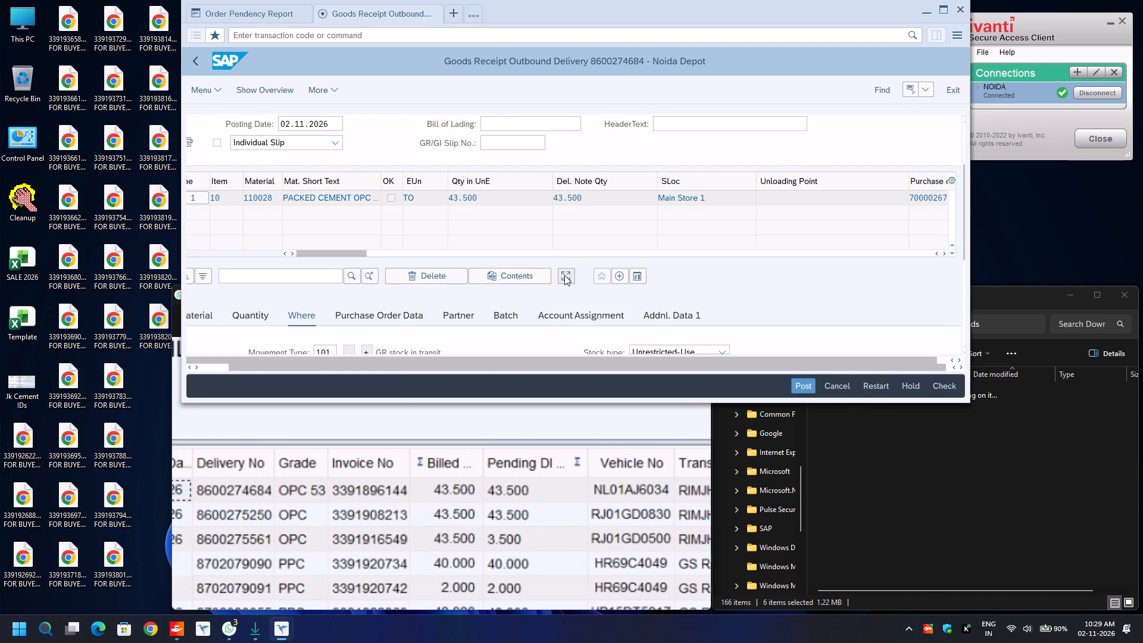
pyautogui.write('40')
pyautogui.click(673, 588)
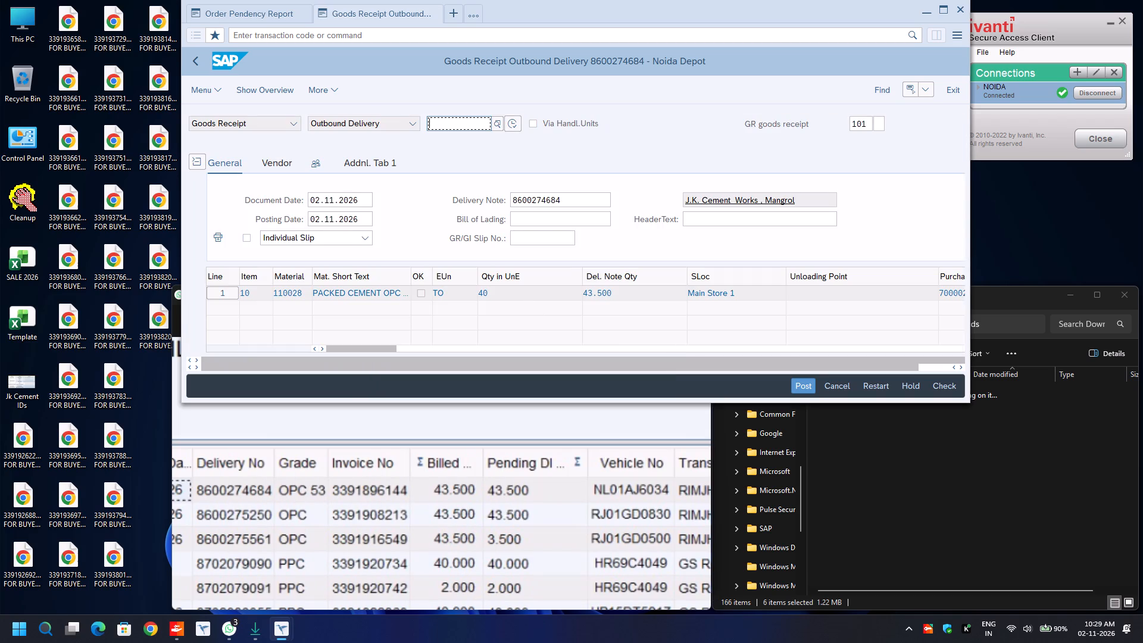
pyautogui.scroll(-5, 476, 286)
pyautogui.click(220, 330)
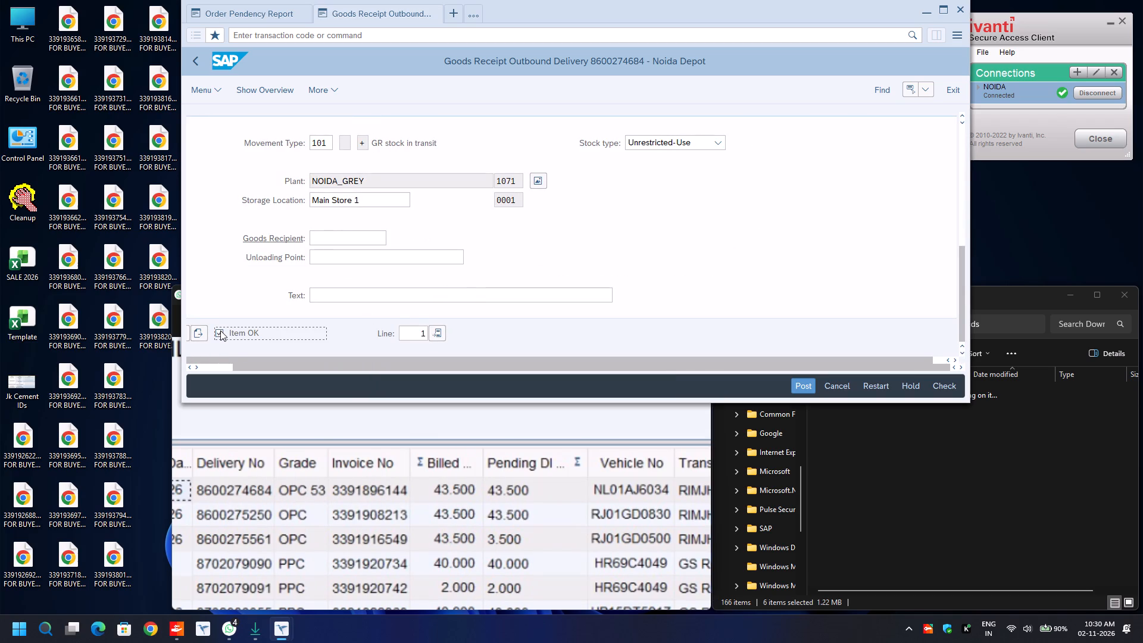
pyautogui.click(199, 330)
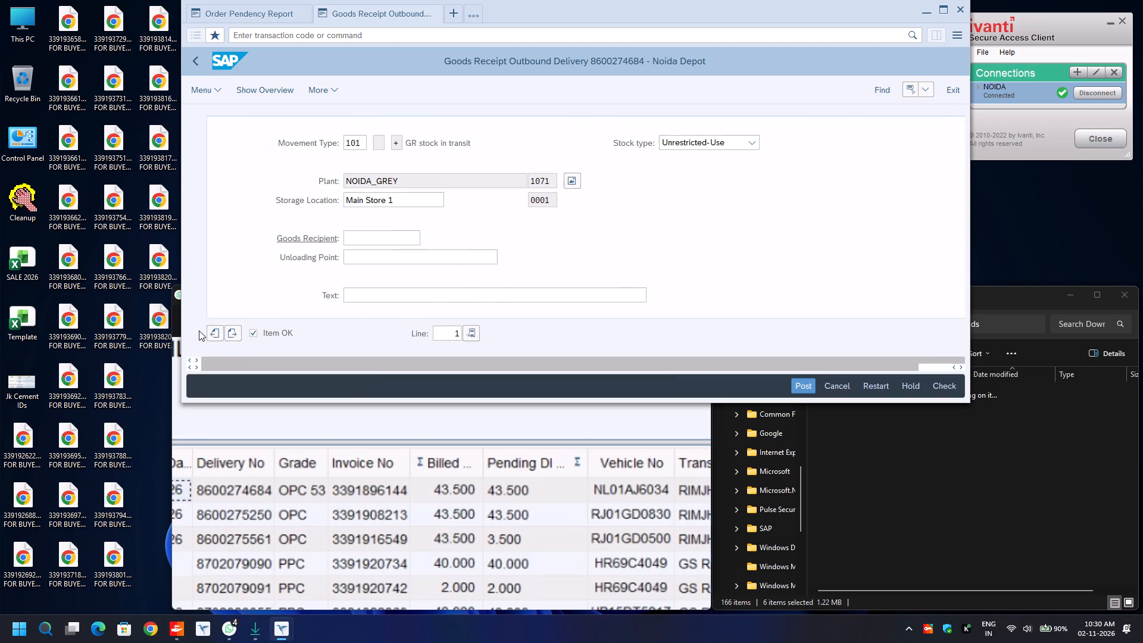
pyautogui.hotkey('ctrl', 's')
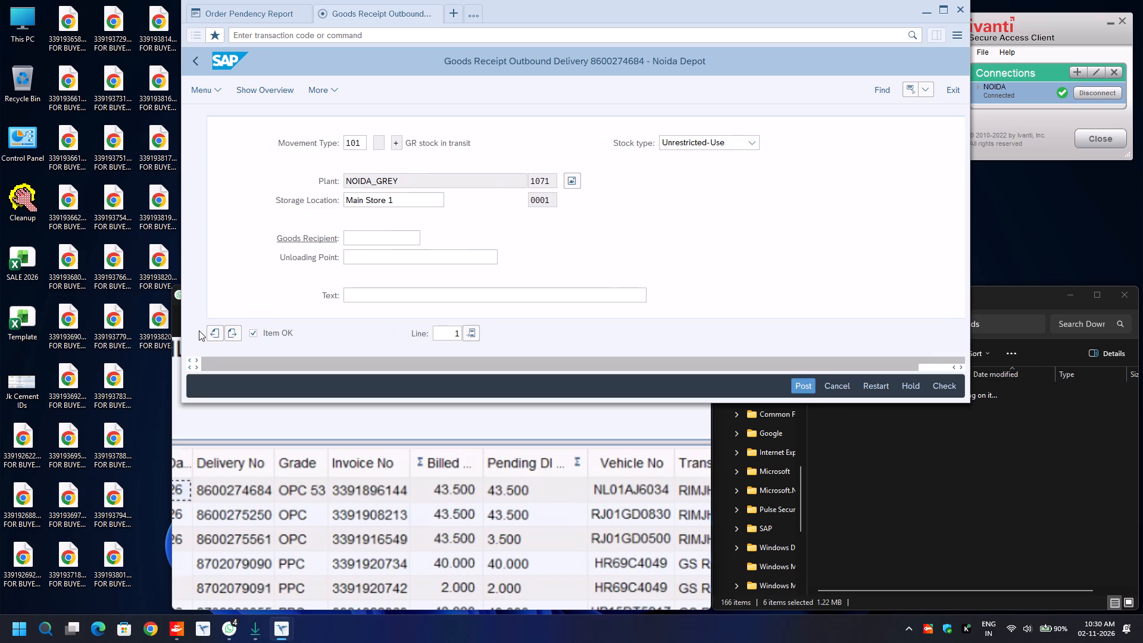
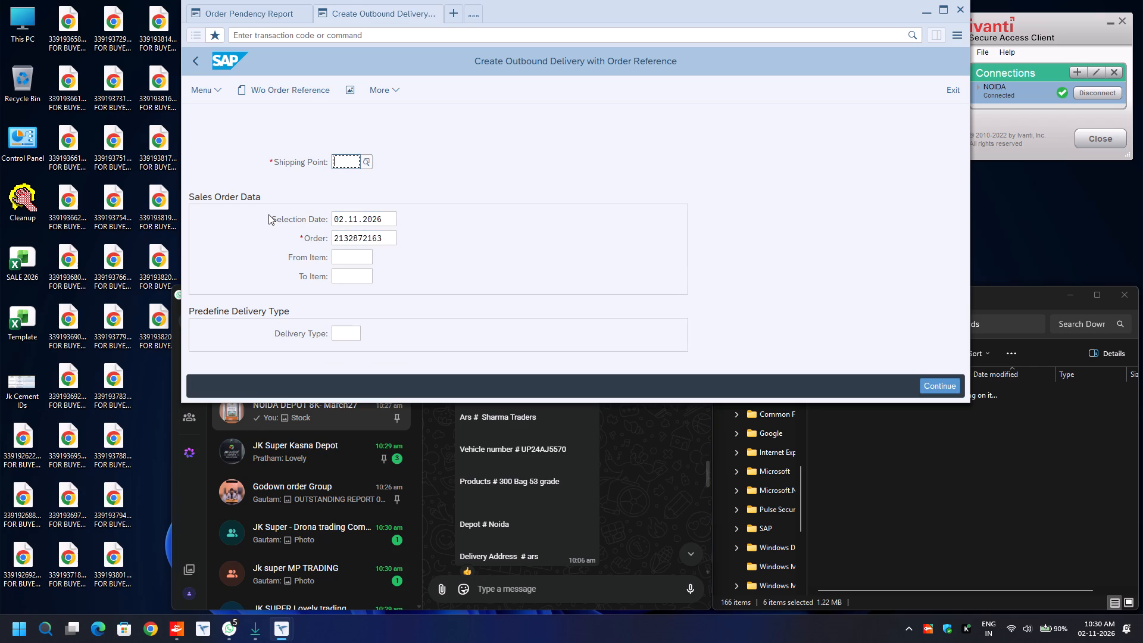
pyautogui.write('1071')
pyautogui.press('Return')
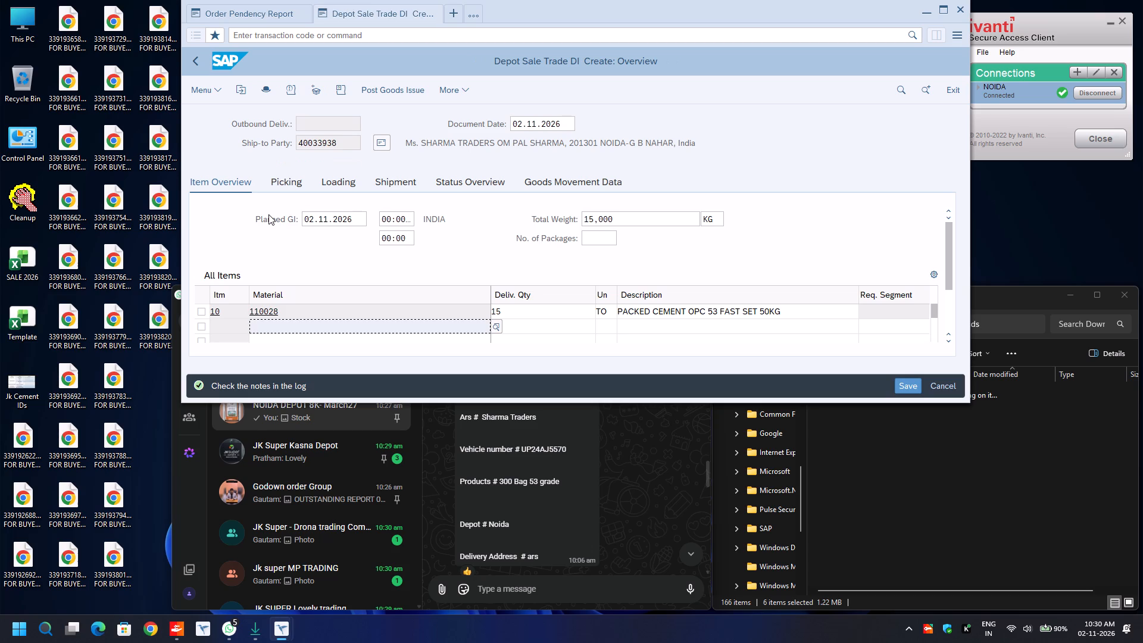
# Enter a picked quantity of 15 TO and batch 1004-1071 for material 110028.
pyautogui.click(292, 180)
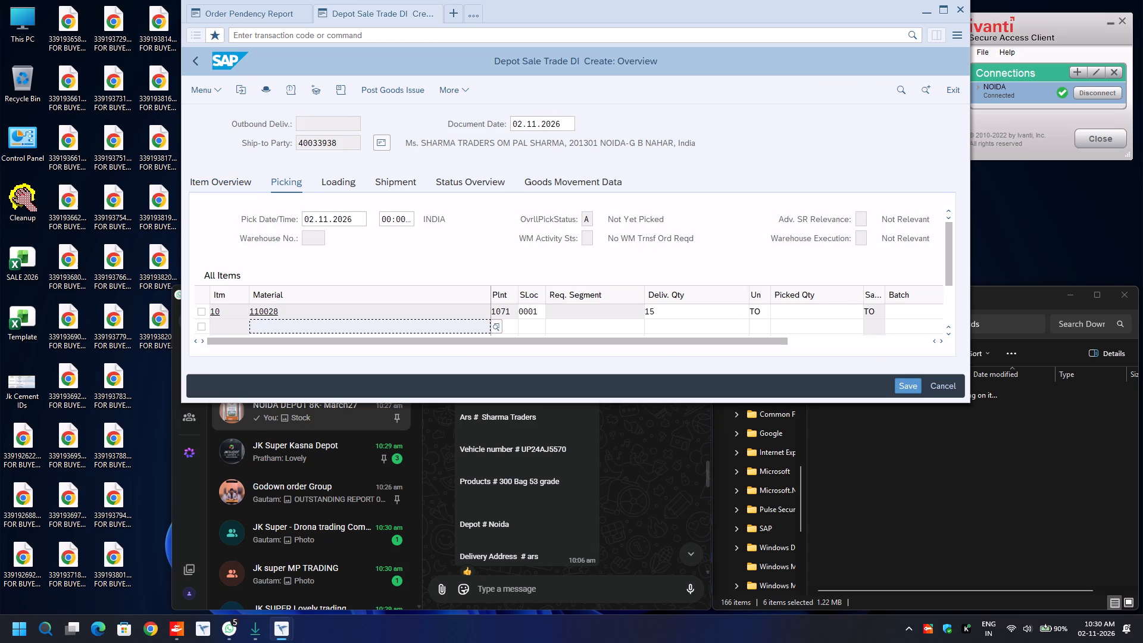
pyautogui.click(795, 314)
pyautogui.write('15')
pyautogui.press('Tab')
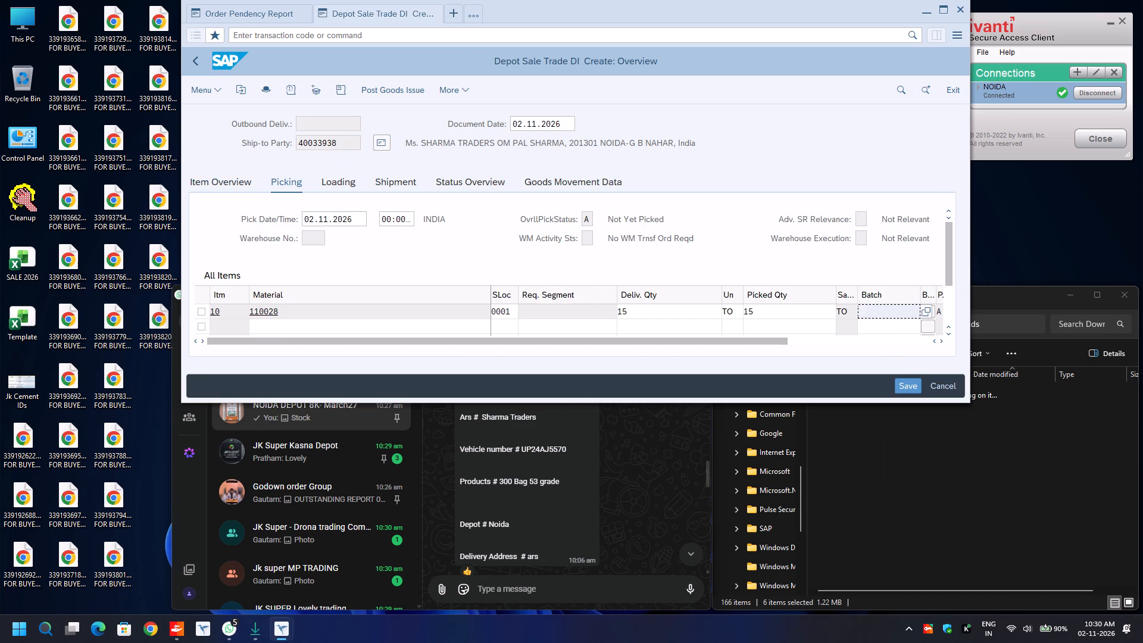
pyautogui.write('1004')
pyautogui.press('Down')
pyautogui.press('Return')
# In the delivery header's additional data, set the transport mode to ROAD and fill in the first factory road transporter code.
pyautogui.press('F8')
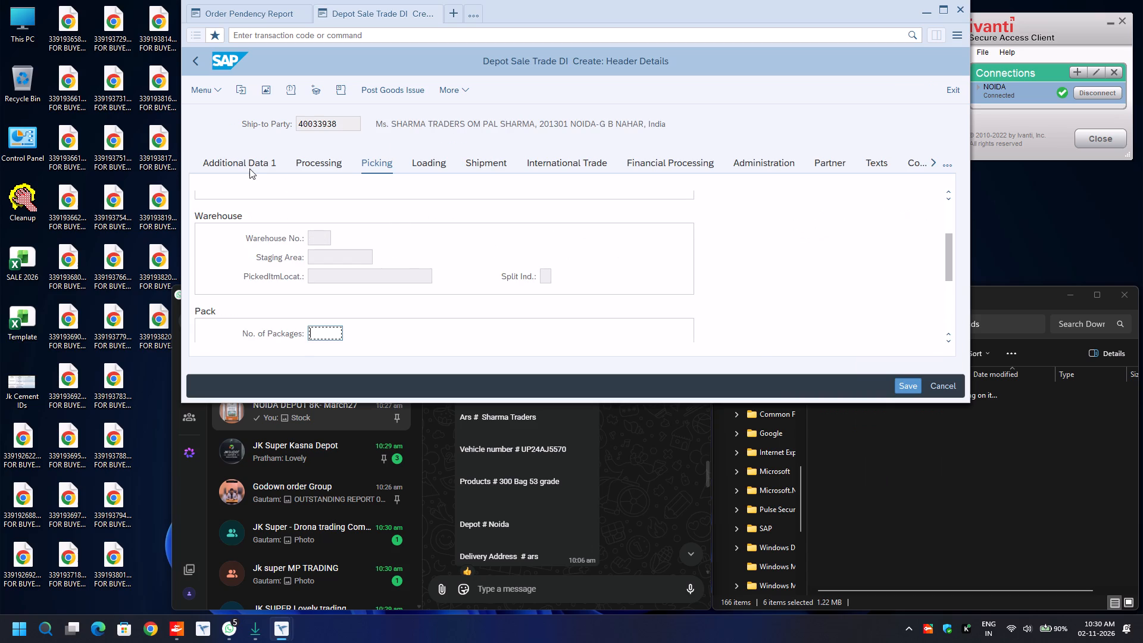
pyautogui.click(248, 166)
pyautogui.click(408, 213)
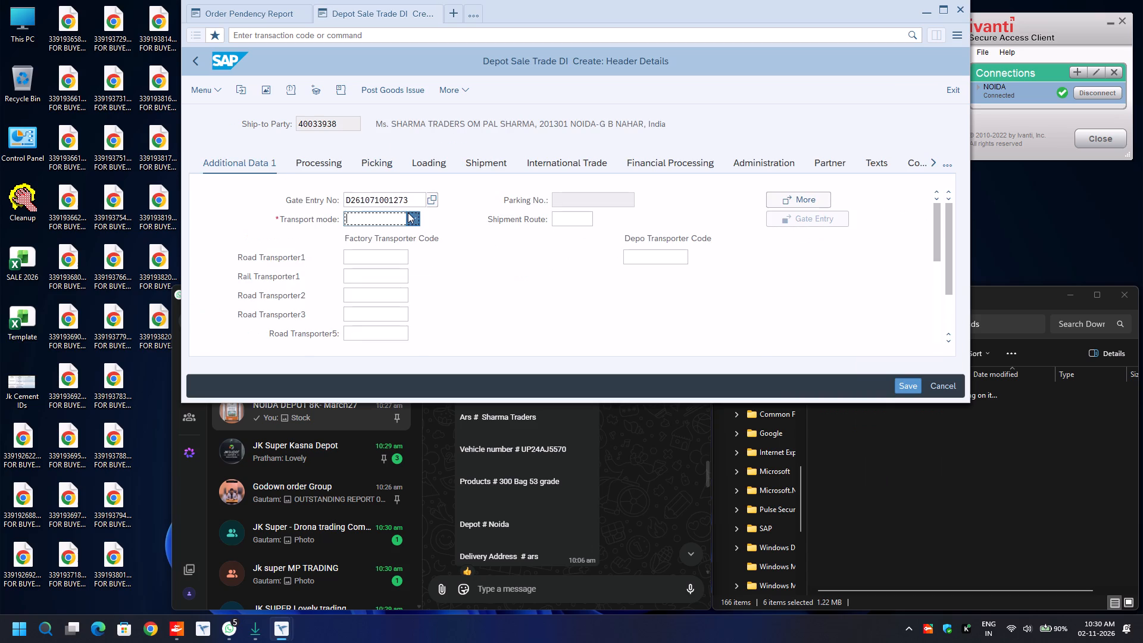
pyautogui.click(376, 269)
pyautogui.click(376, 259)
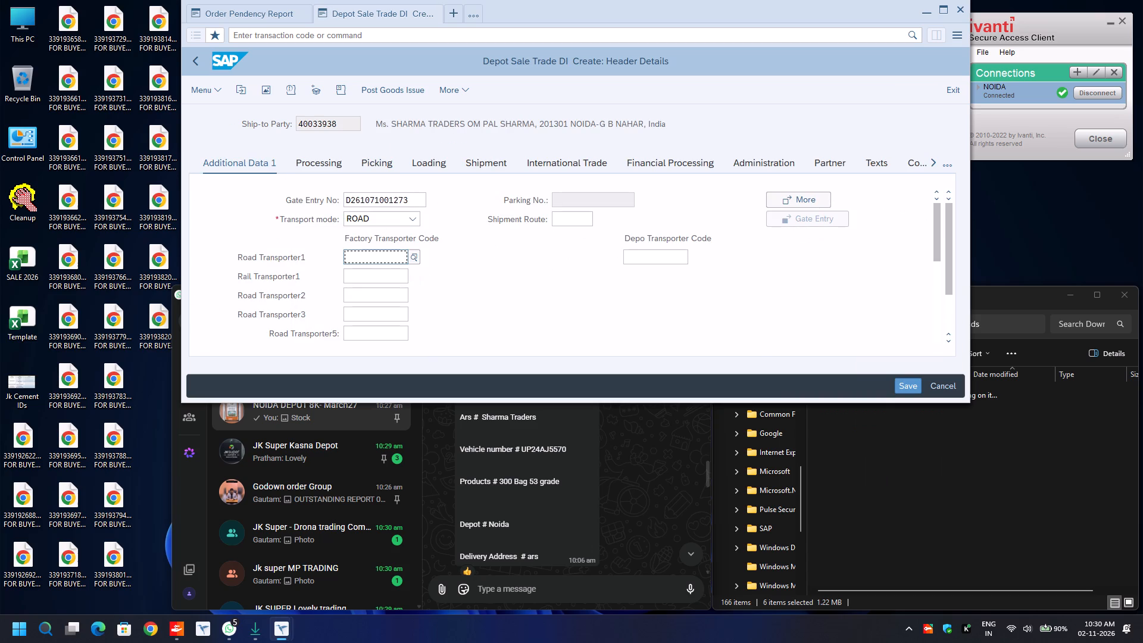
pyautogui.press('BackSpace')
pyautogui.press('Down')
pyautogui.press('Return')
# Complete the e-way bill data with transport mode Road, vehicle type R Regular and distance 30.
pyautogui.press('Return')
pyautogui.write('ro')
pyautogui.press('Tab')
pyautogui.press('Tab')
pyautogui.press('BackSpace')
pyautogui.press('Down')
pyautogui.press('Return')
pyautogui.press('Down')
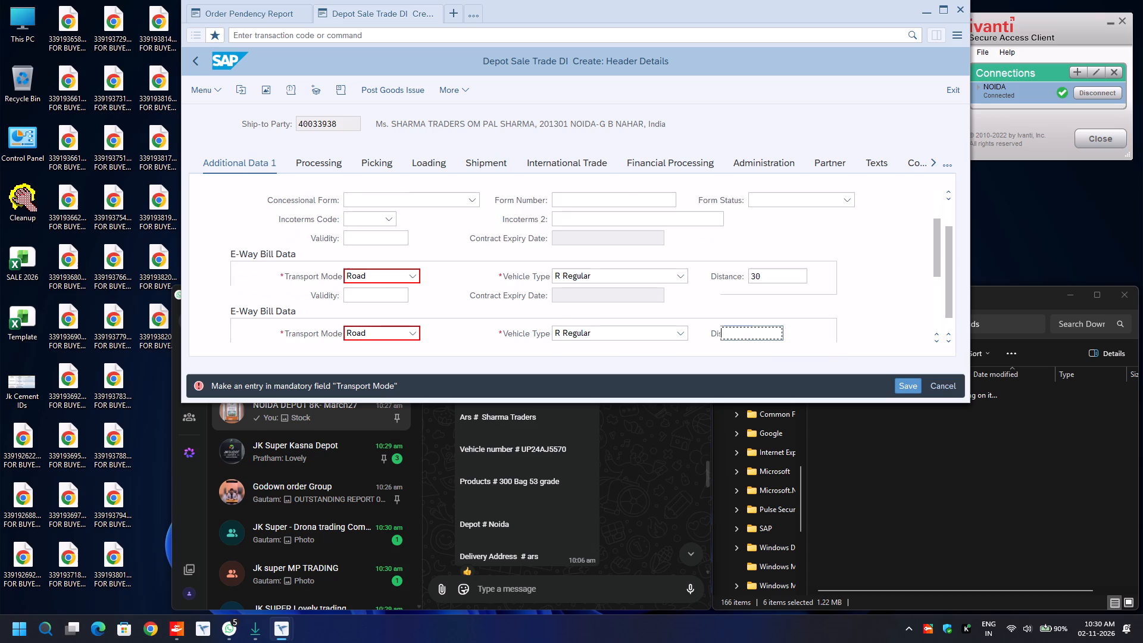
pyautogui.press('Down')
pyautogui.press('BackSpace')
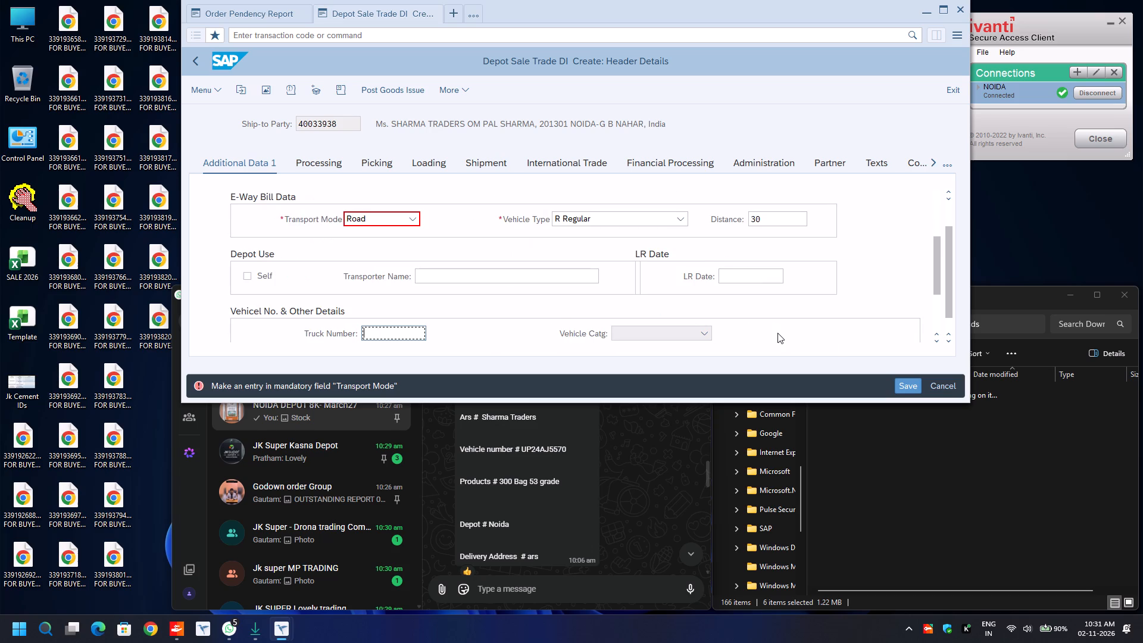
pyautogui.press('Down')
pyautogui.press('Down')
pyautogui.press('Down')
pyautogui.press('Down')
pyautogui.press('Down')
pyautogui.press('Down')
pyautogui.press('Down')
pyautogui.press('Down')
pyautogui.press('Down')
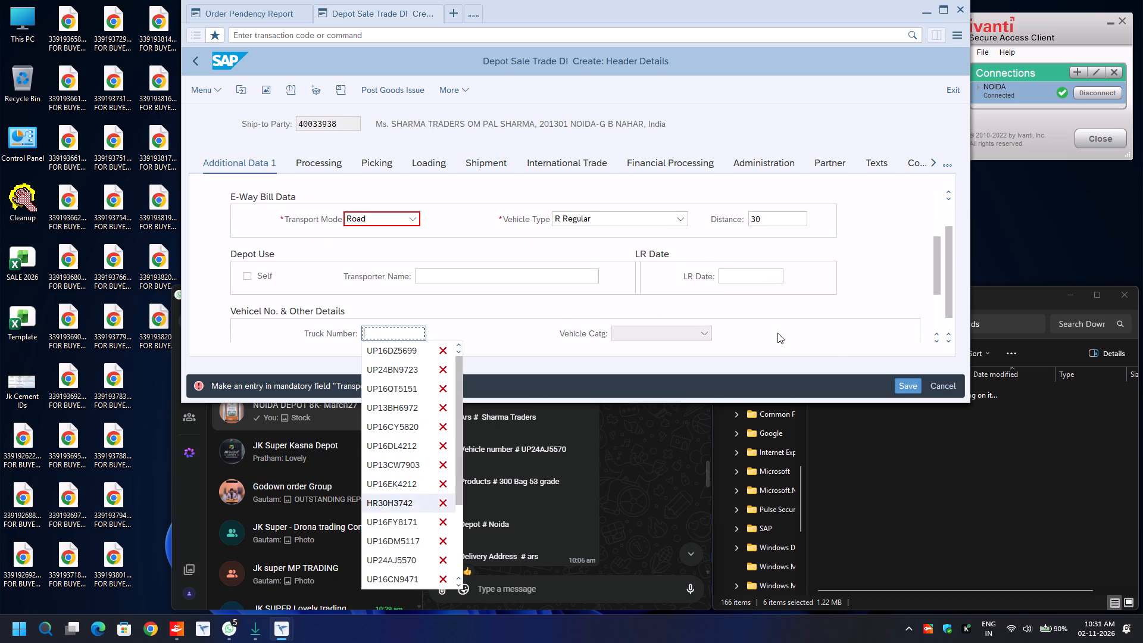
pyautogui.press('Down')
pyautogui.press('Down')
pyautogui.press('Down')
pyautogui.press('Return')
pyautogui.press('Tab')
pyautogui.press('Tab')
pyautogui.press('BackSpace')
pyautogui.press('Down')
pyautogui.press('Return')
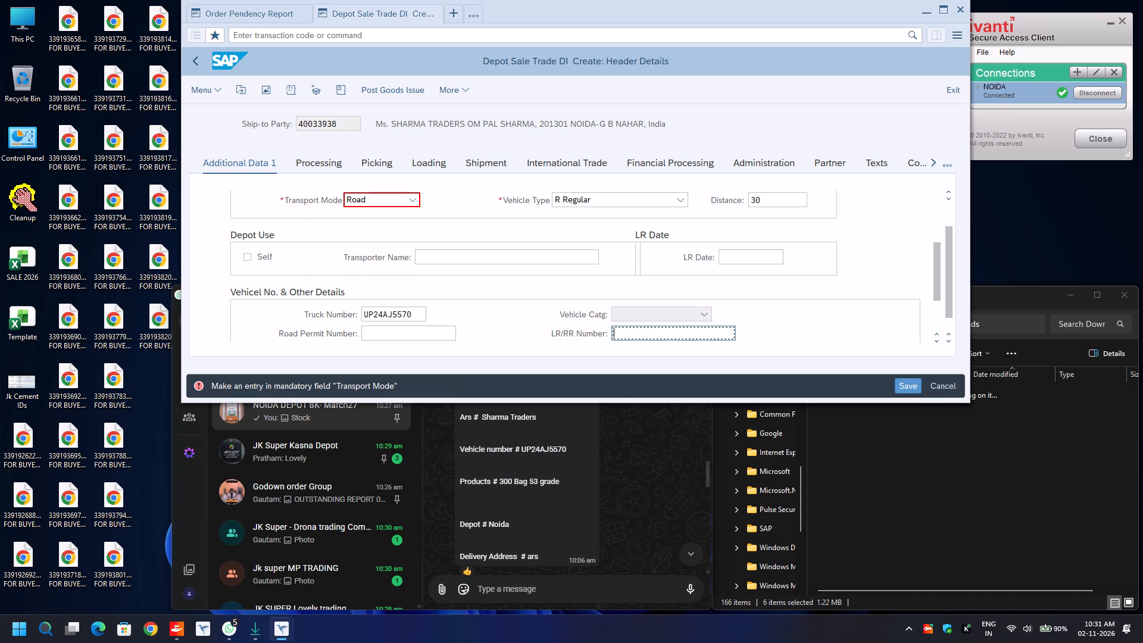
# Set the shipment route to ROUTE and return to the delivery overview.
pyautogui.click(492, 163)
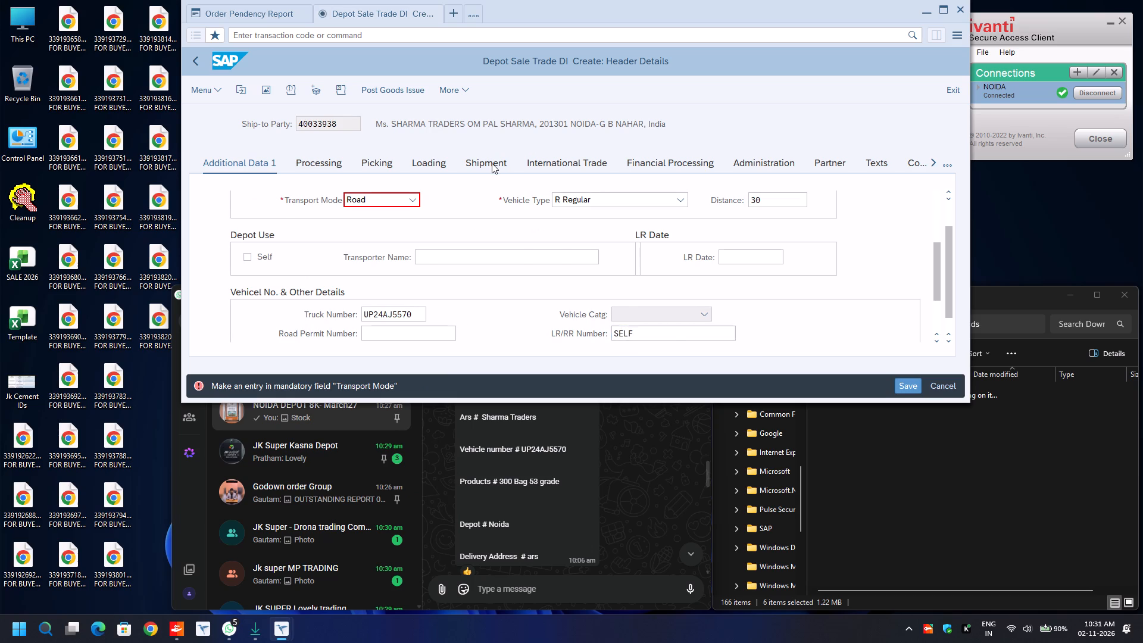
pyautogui.click(298, 327)
pyautogui.press('BackSpace')
pyautogui.press('Down')
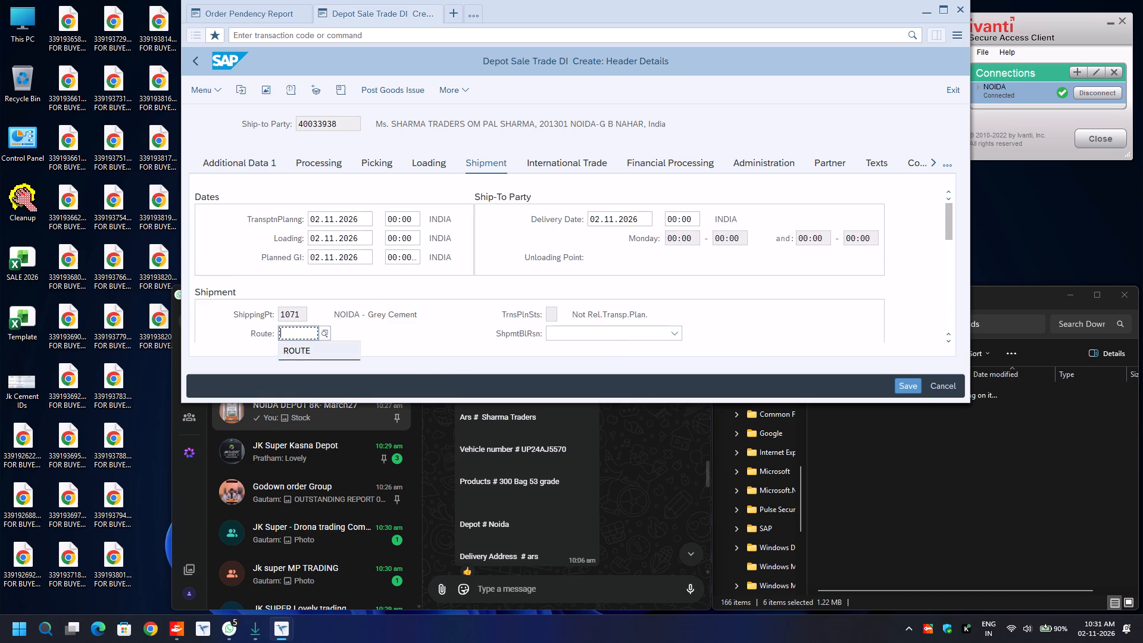
pyautogui.press('Return')
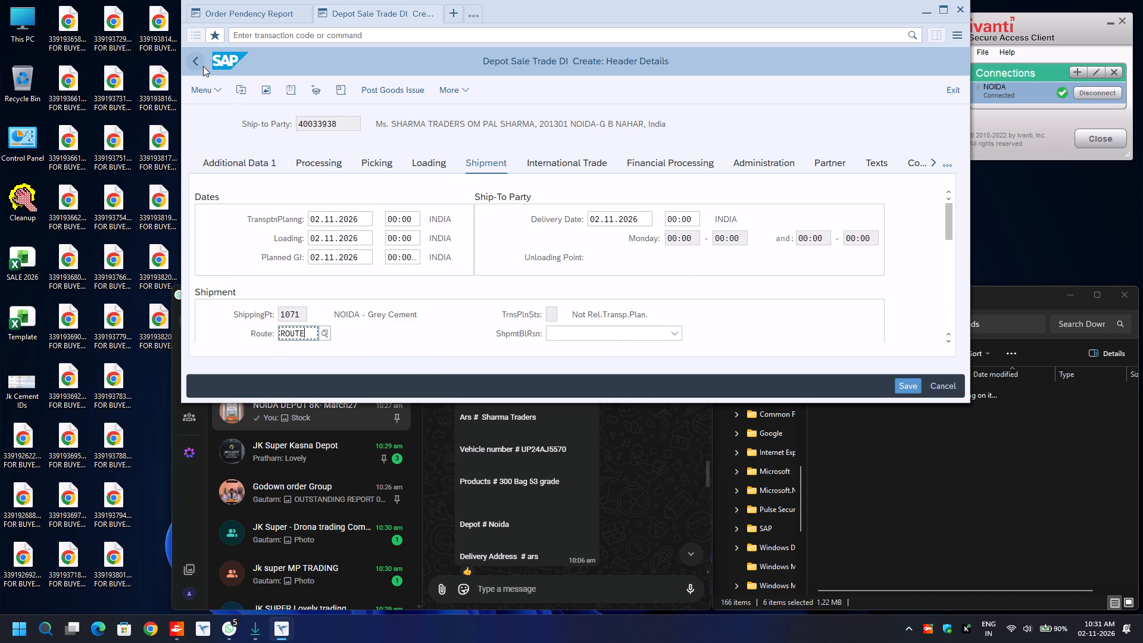
pyautogui.click(198, 60)
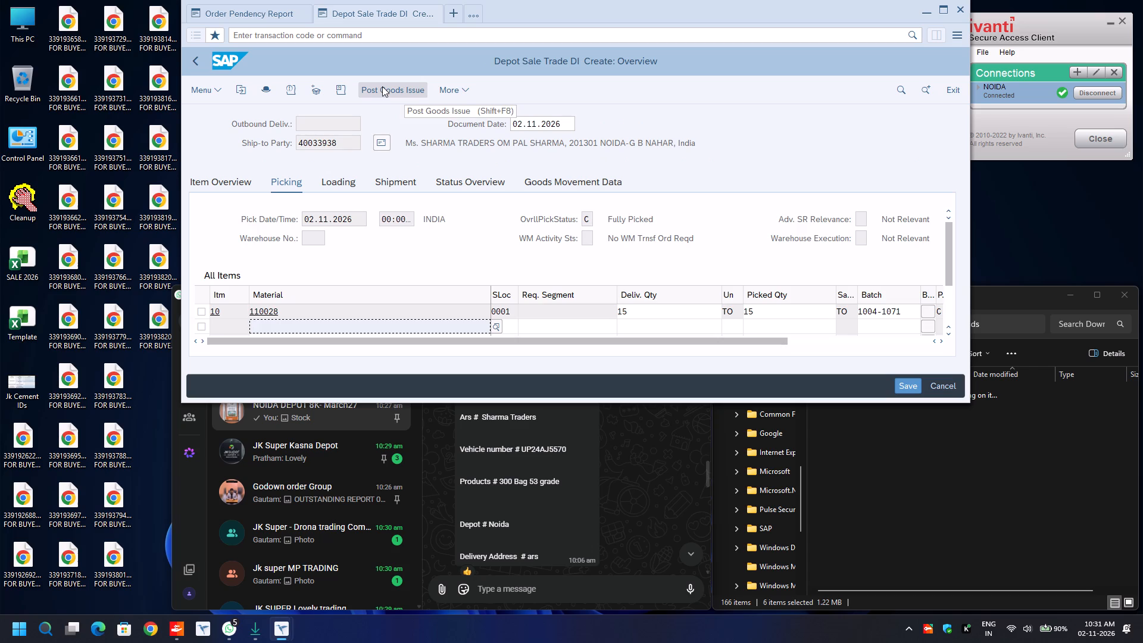
# Review the item and picking data, and post the goods issue for the delivery.
pyautogui.click(231, 179)
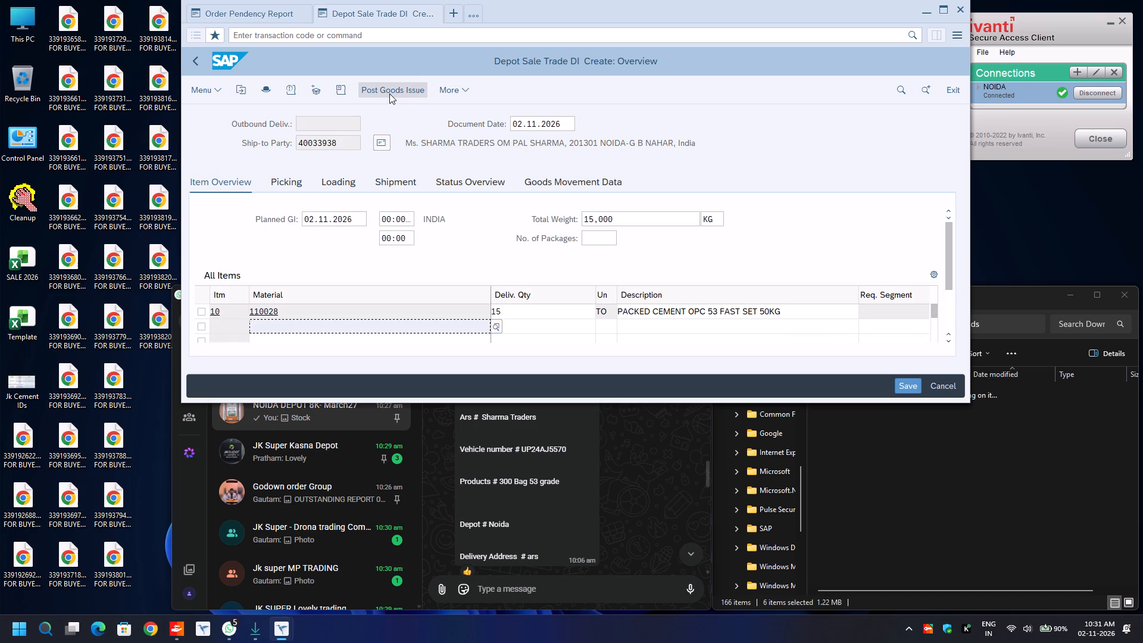
pyautogui.click(286, 181)
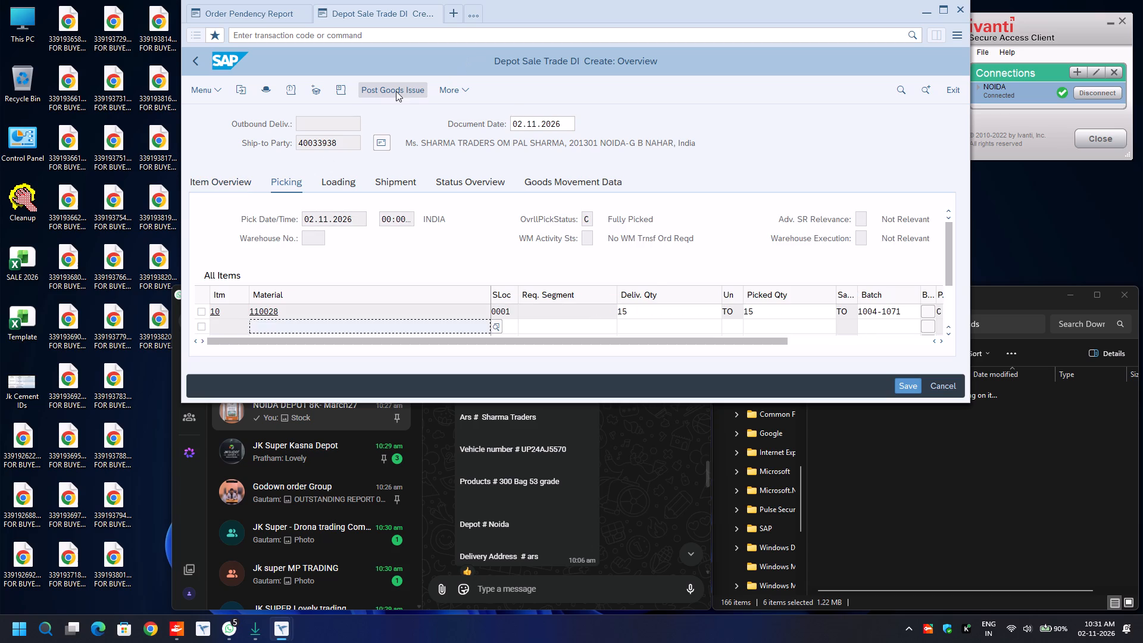
pyautogui.click(396, 91)
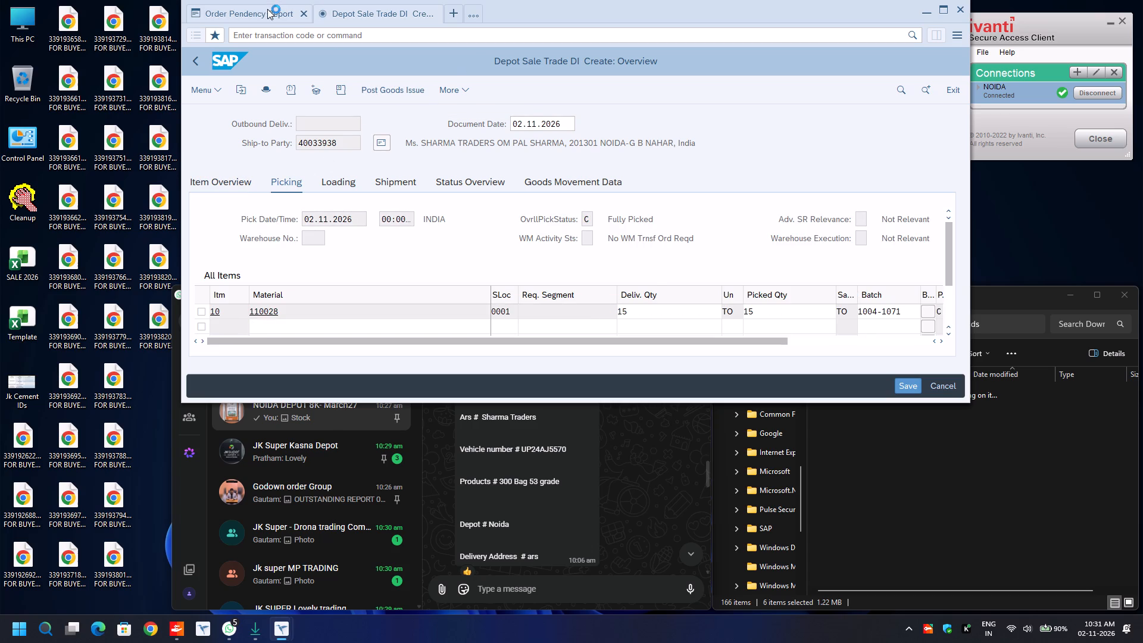
# Switch back to the Order Pendency Report session.
pyautogui.moveTo(263, 11); pyautogui.dragTo(195, 61)
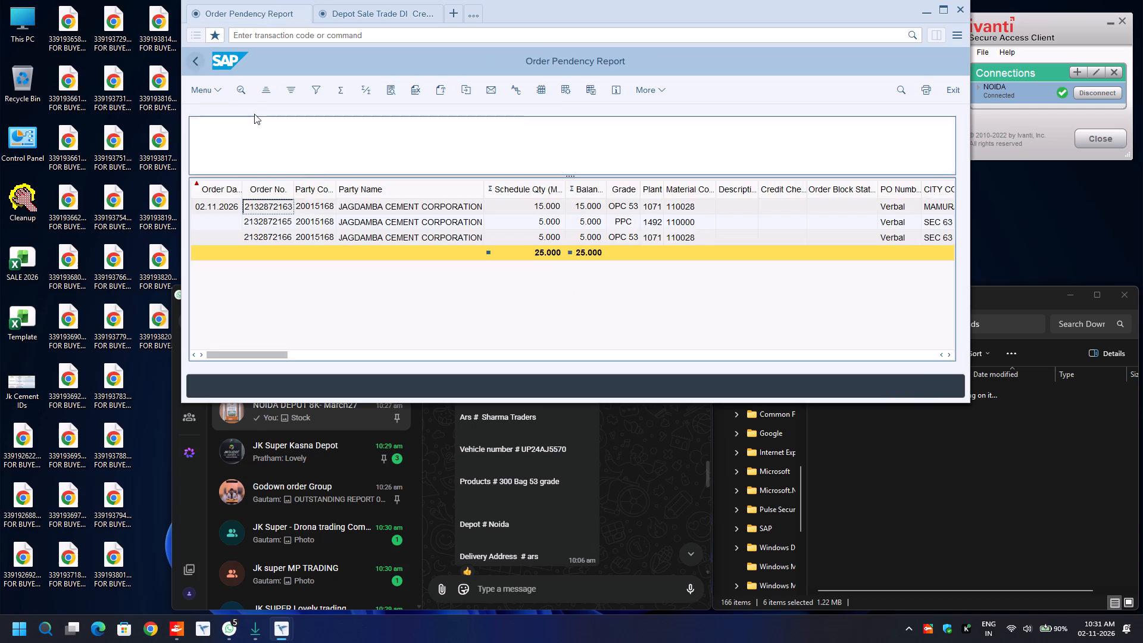
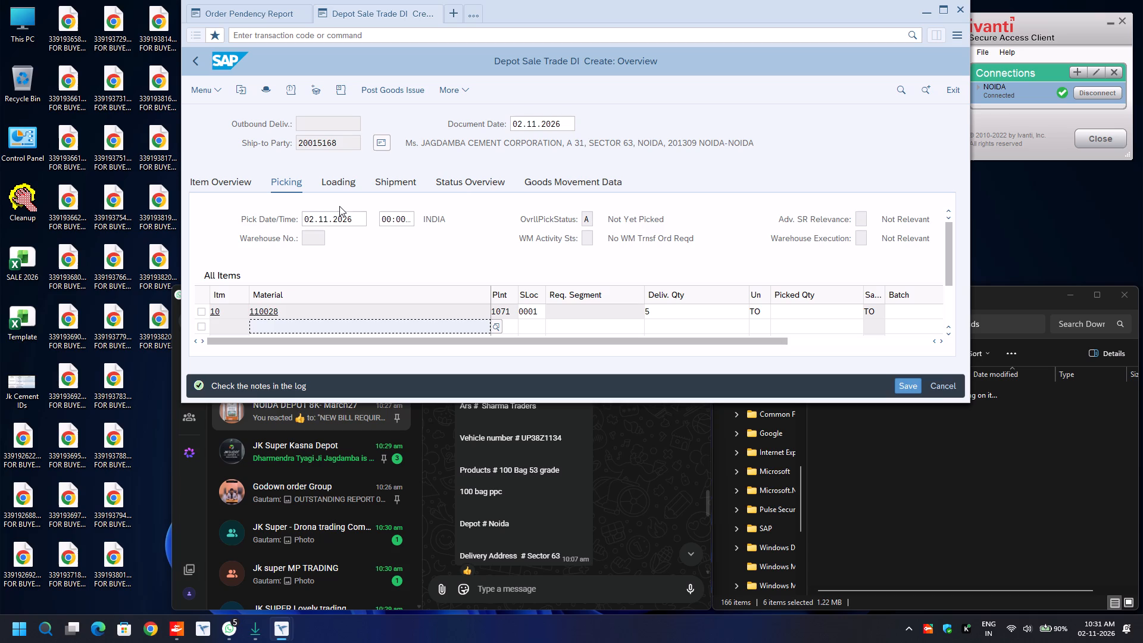
# Enter picked quantity 5 and batch 1004-1071 for item 10, material 110028, in the delivery's picking data.
pyautogui.click(777, 314)
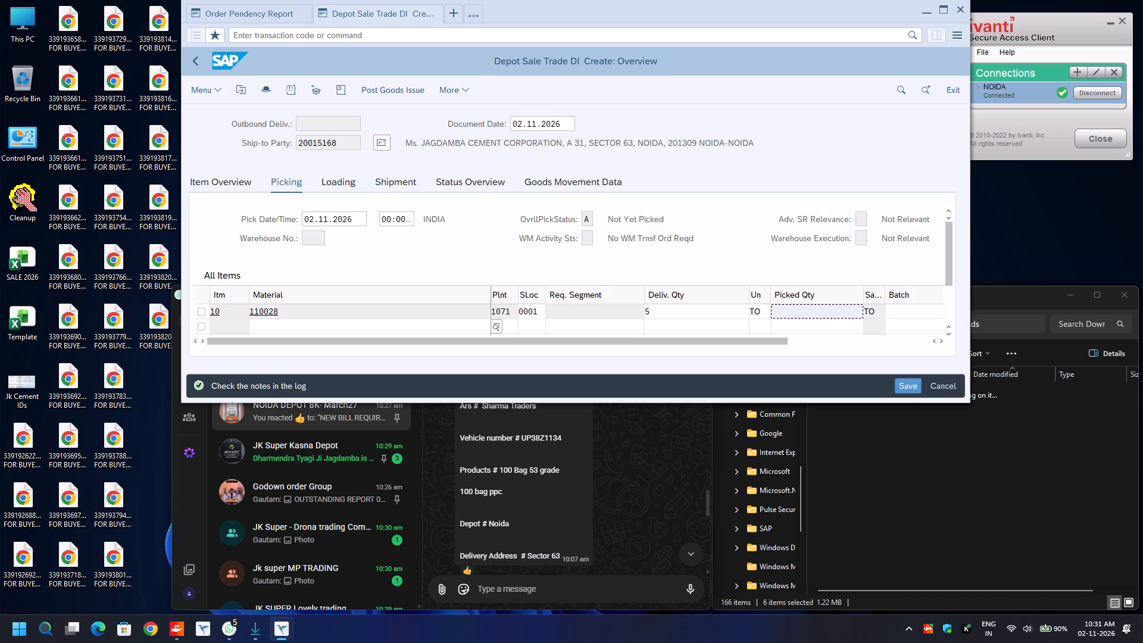
pyautogui.press('5')
pyautogui.press('Tab')
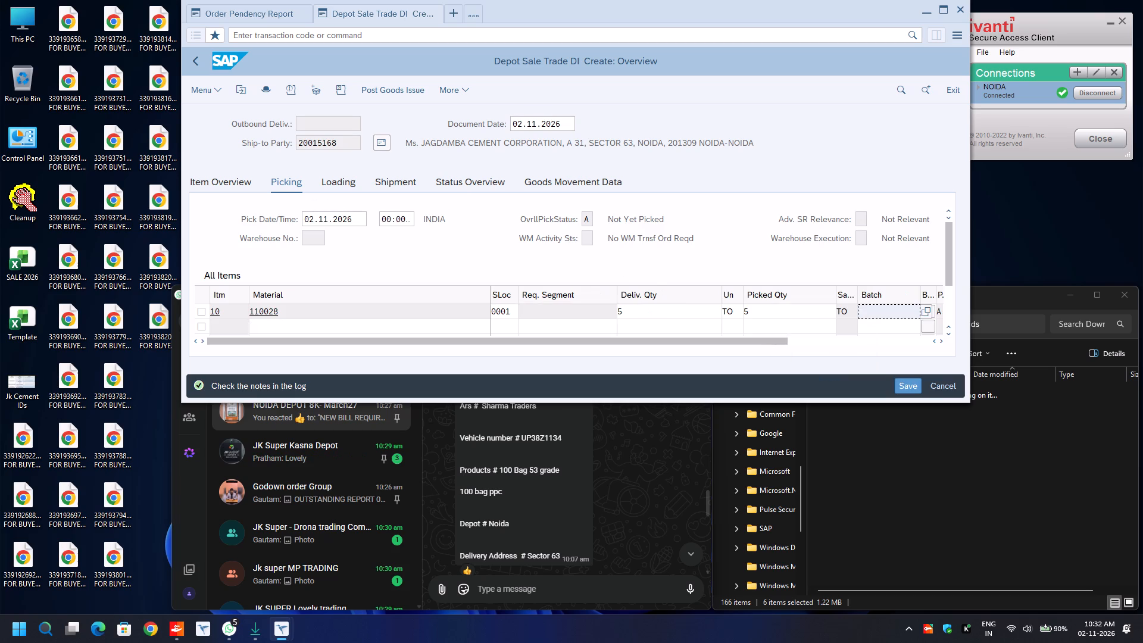
pyautogui.press('BackSpace')
pyautogui.press('Down')
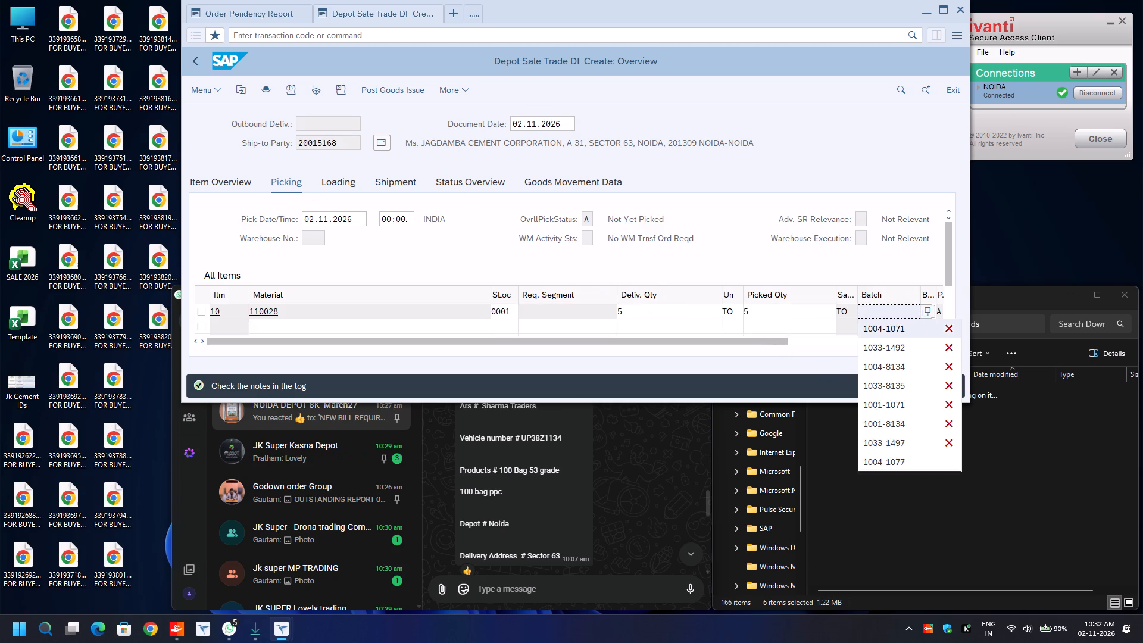
pyautogui.press('Return')
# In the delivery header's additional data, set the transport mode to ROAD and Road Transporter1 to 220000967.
pyautogui.press('F8')
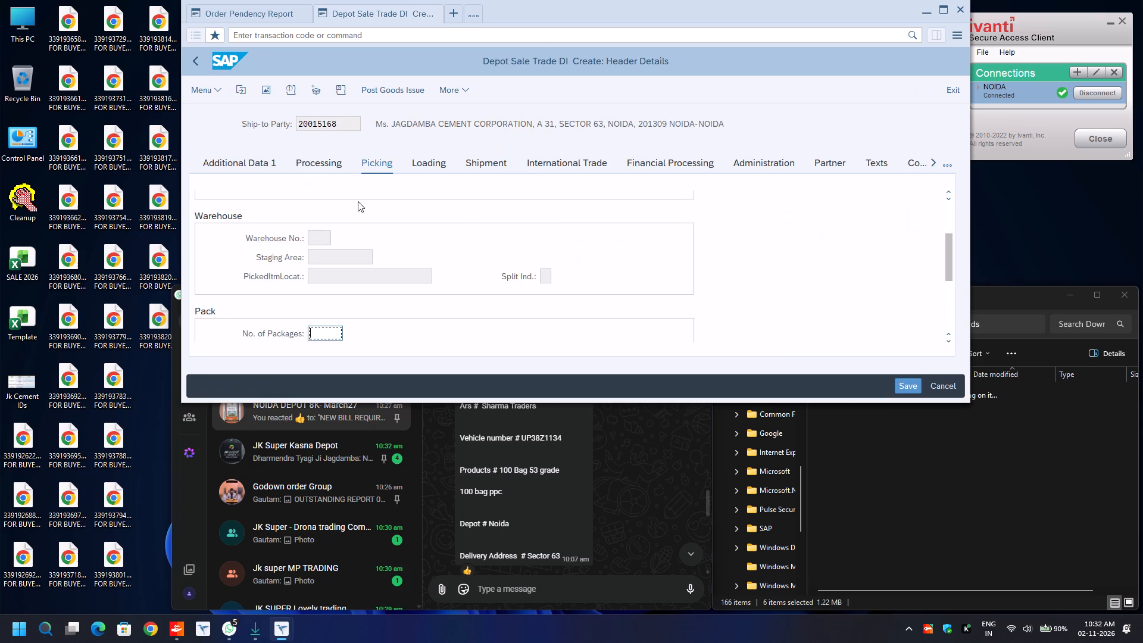
pyautogui.click(260, 166)
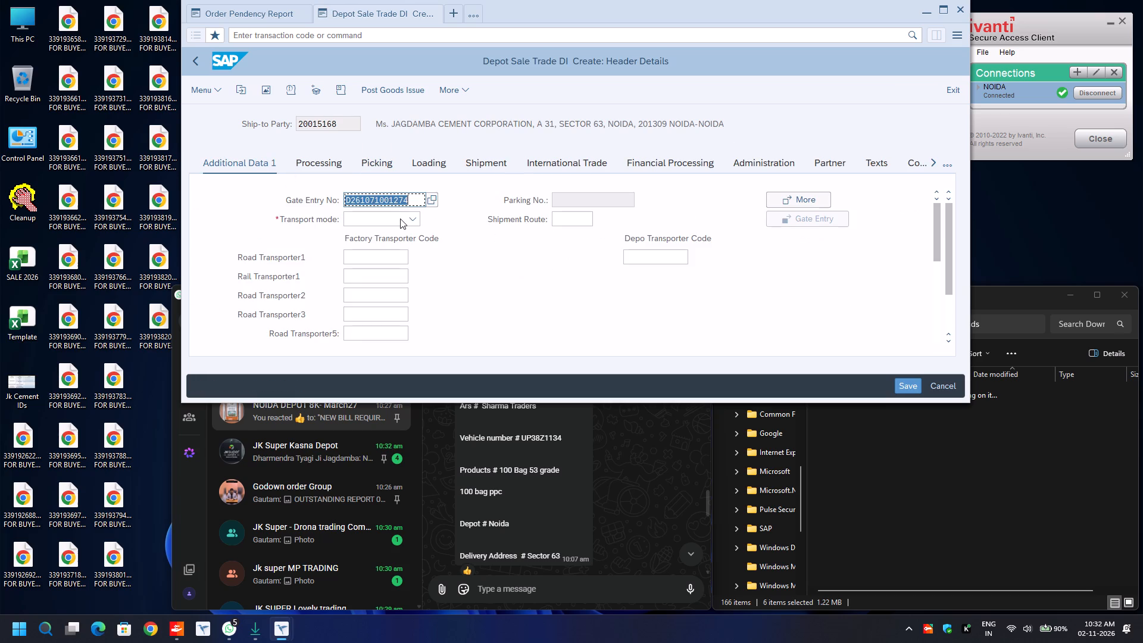
pyautogui.click(407, 217)
pyautogui.click(364, 275)
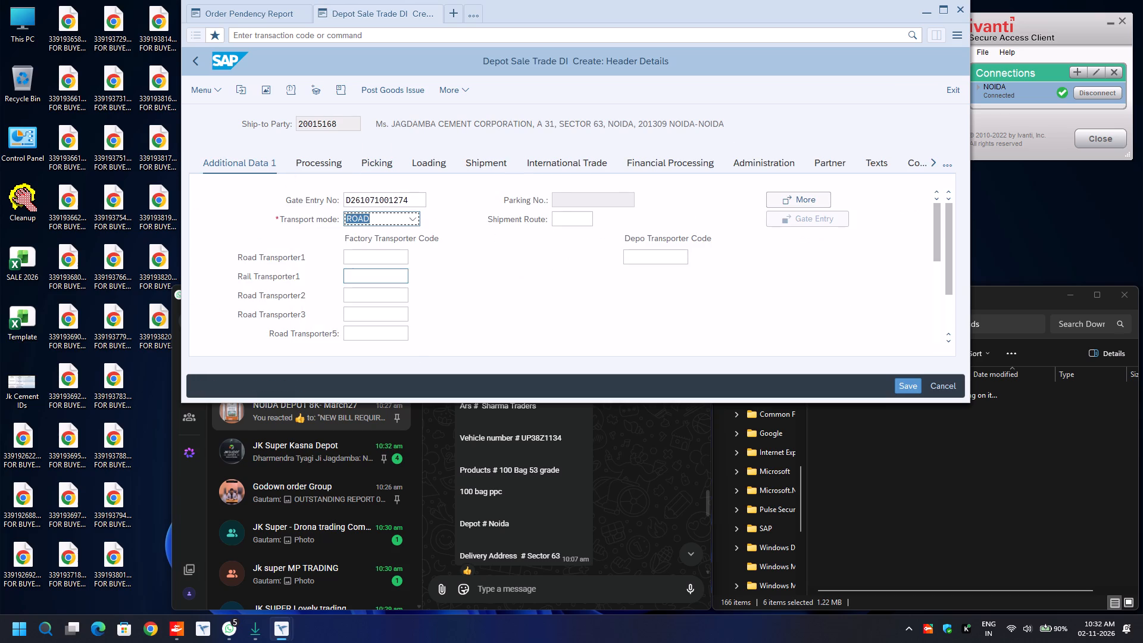
pyautogui.click(363, 261)
pyautogui.press('BackSpace')
pyautogui.press('Down')
pyautogui.press('Return')
pyautogui.press('Return')
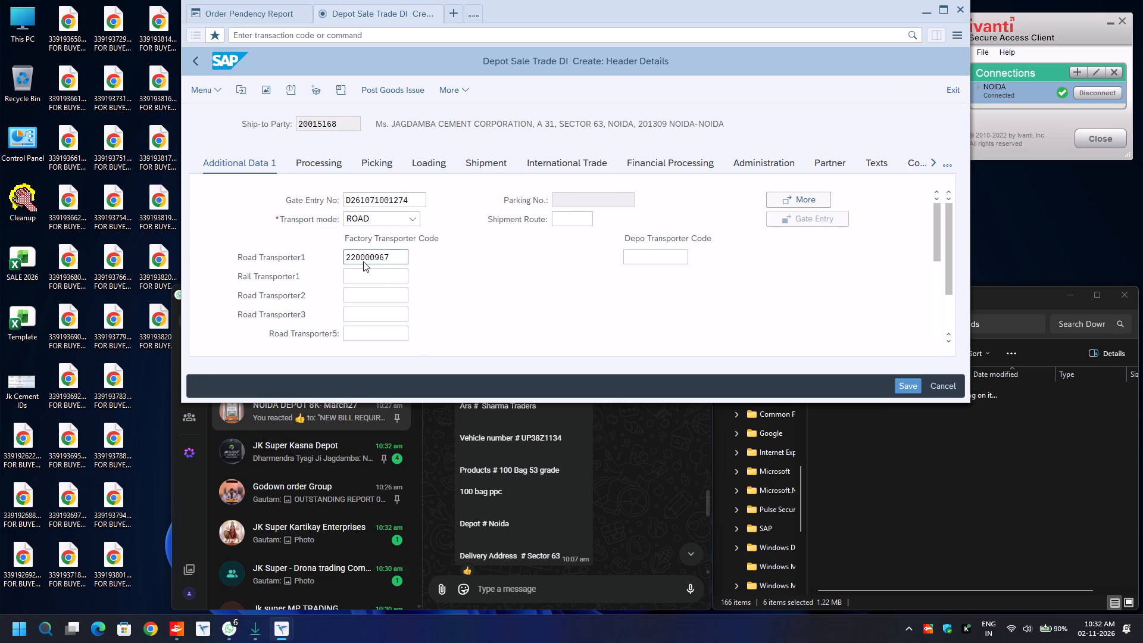
# Set the e-way bill transport mode to Road and fill in the distance.
pyautogui.write('ro')
pyautogui.press('Tab')
pyautogui.press('Tab')
pyautogui.press('BackSpace')
pyautogui.press('Down')
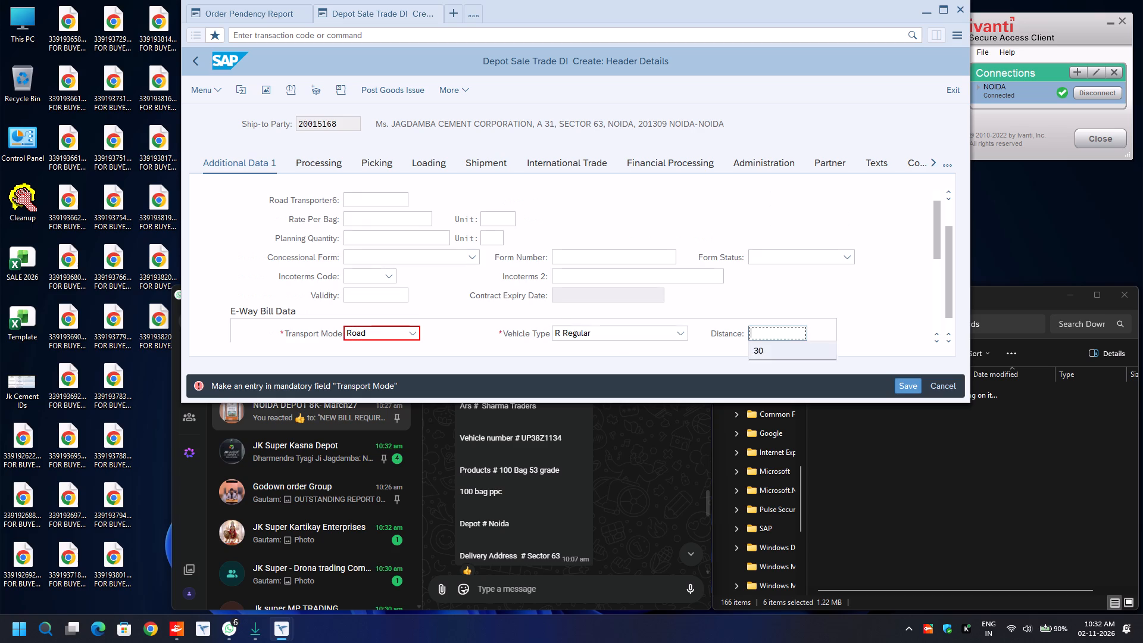
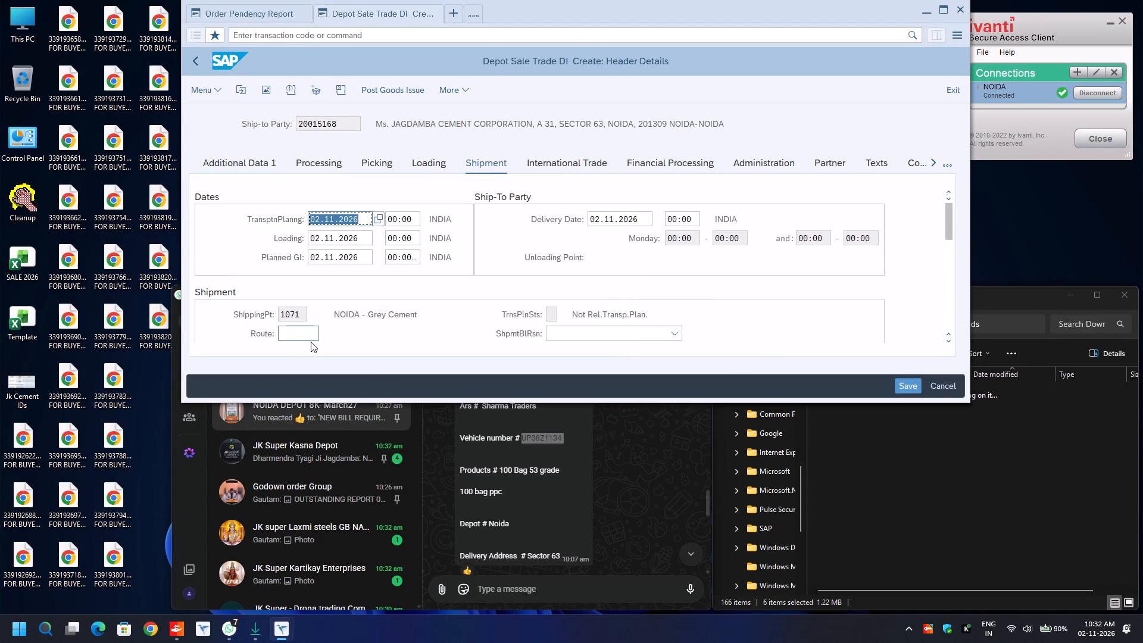
# Set the route to ROUTE in the delivery header's shipment data.
pyautogui.click(298, 335)
pyautogui.press('BackSpace')
pyautogui.press('Down')
pyautogui.press('Return')
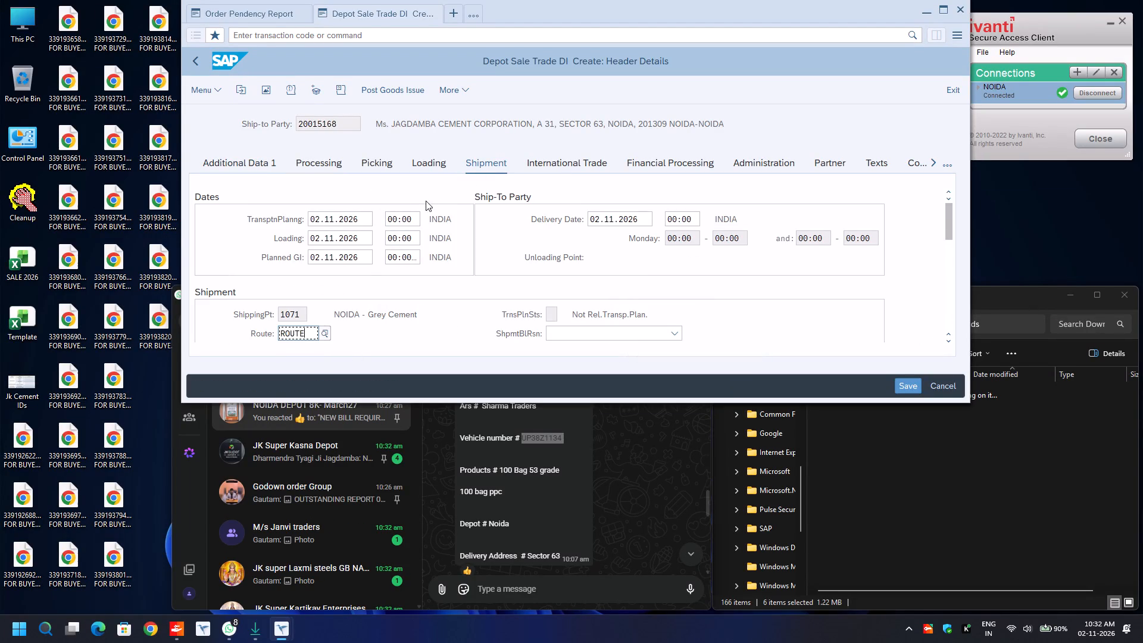
# Check the transporter and truck entries in the header's additional data, then post the delivery's goods issue from the overview.
pyautogui.click(260, 161)
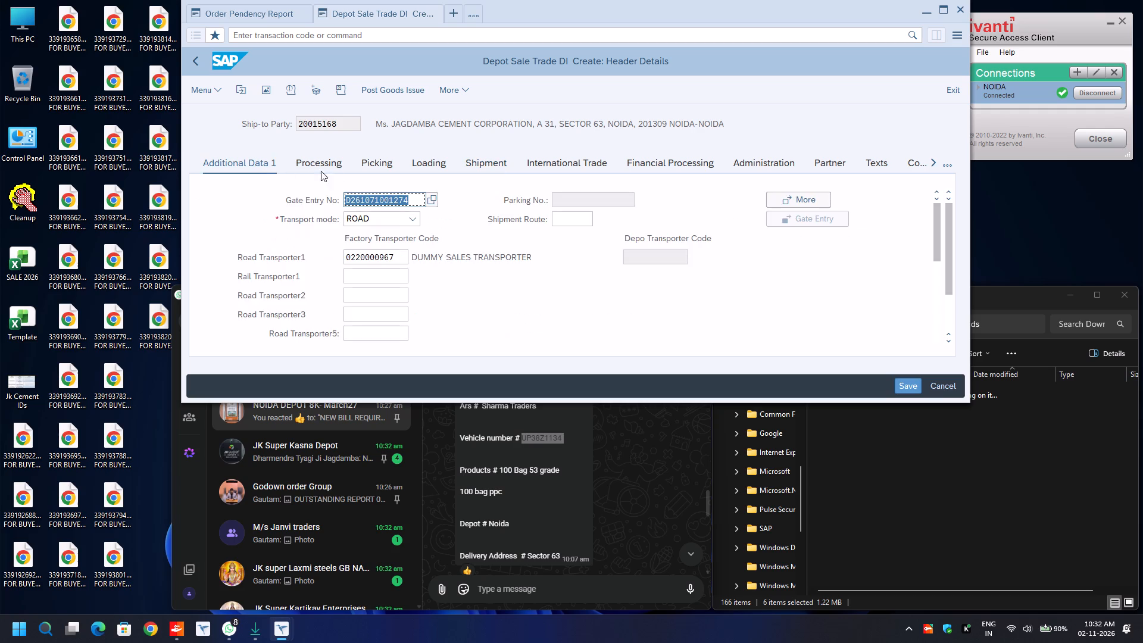
pyautogui.scroll(-2, 352, 237)
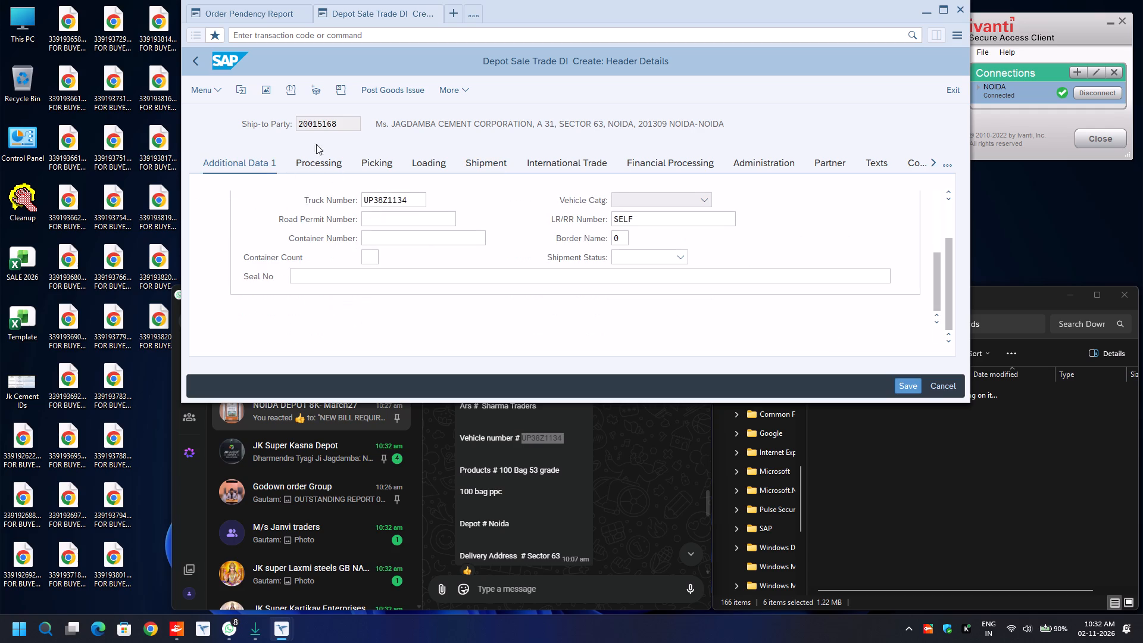
pyautogui.click(195, 62)
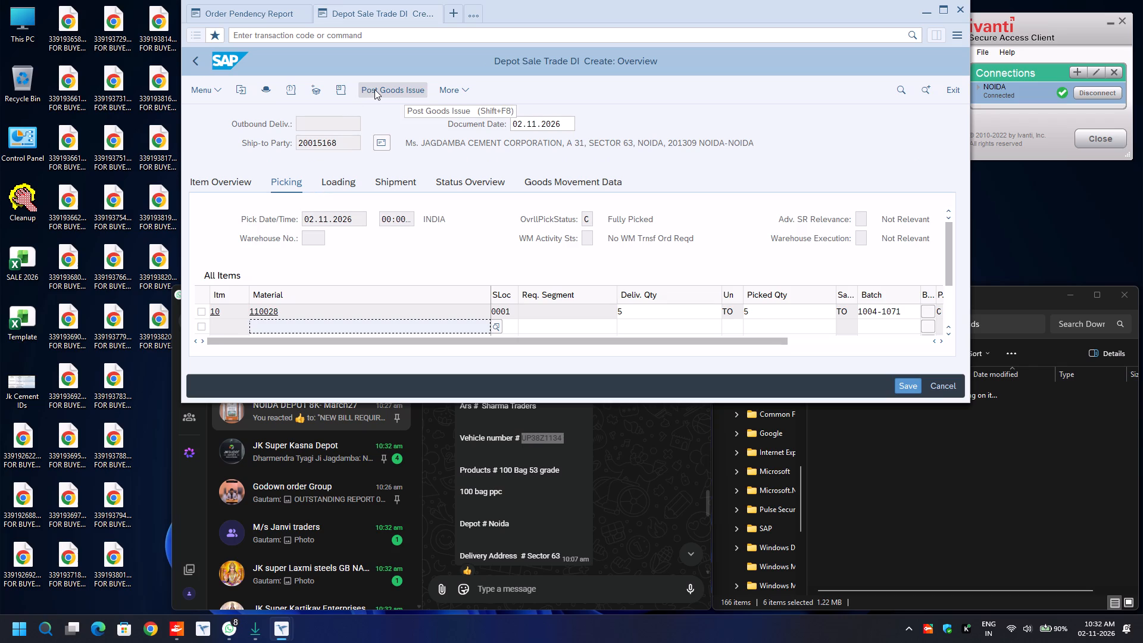
pyautogui.moveTo(374, 89); pyautogui.dragTo(393, 90)
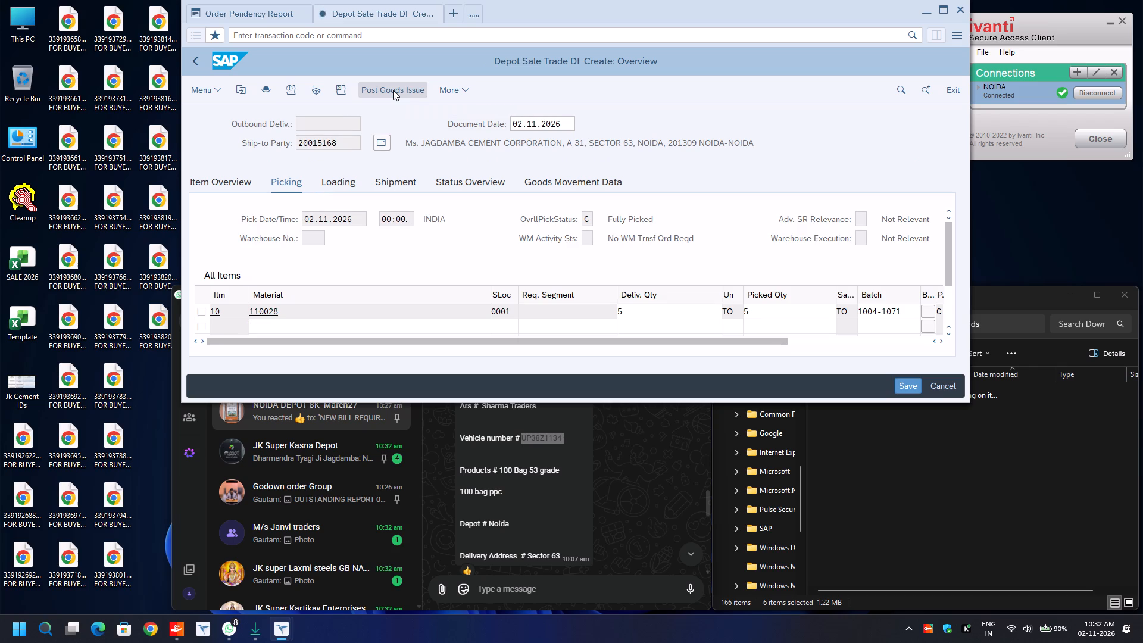
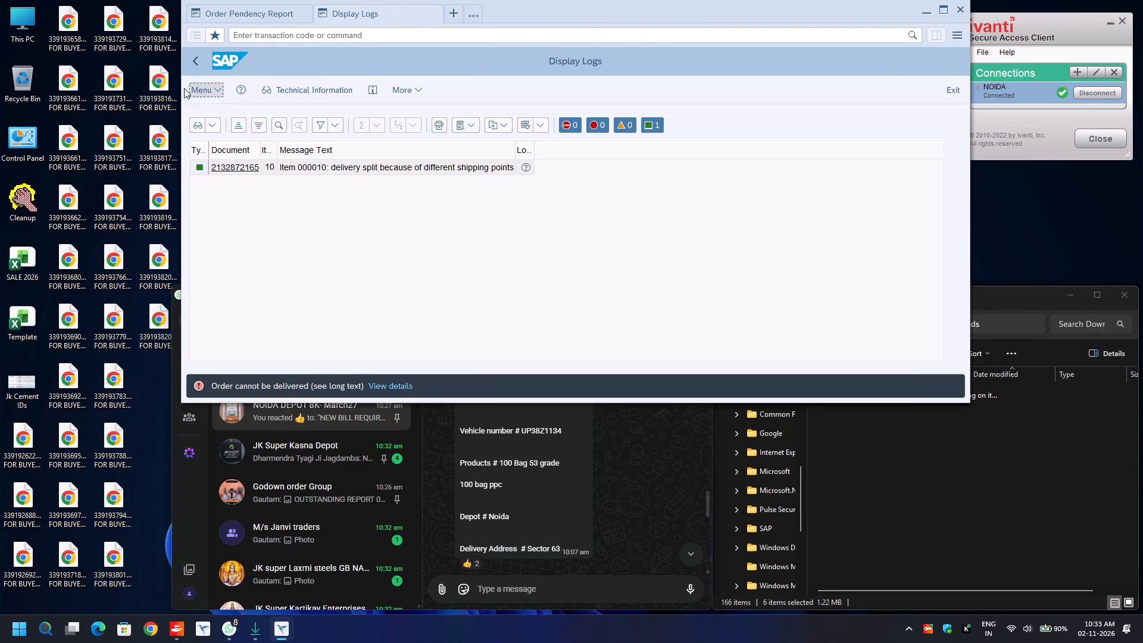
pyautogui.press('Escape')
pyautogui.press('Up')
pyautogui.press('Up')
pyautogui.hotkey('ctrl', 'a')
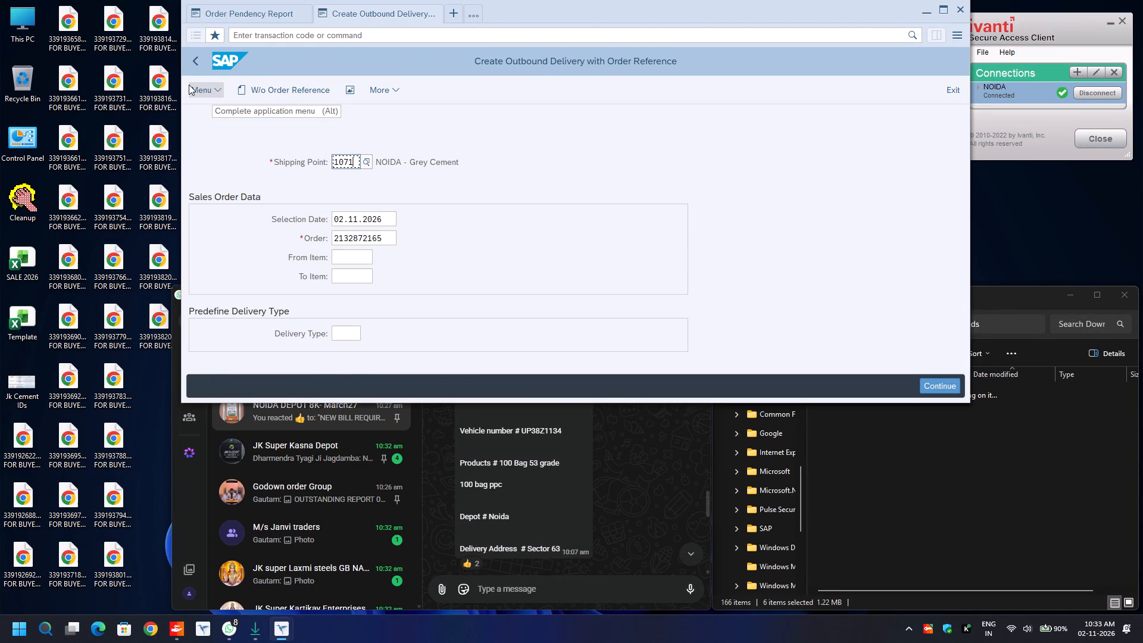
pyautogui.write('1492')
pyautogui.press('Return')
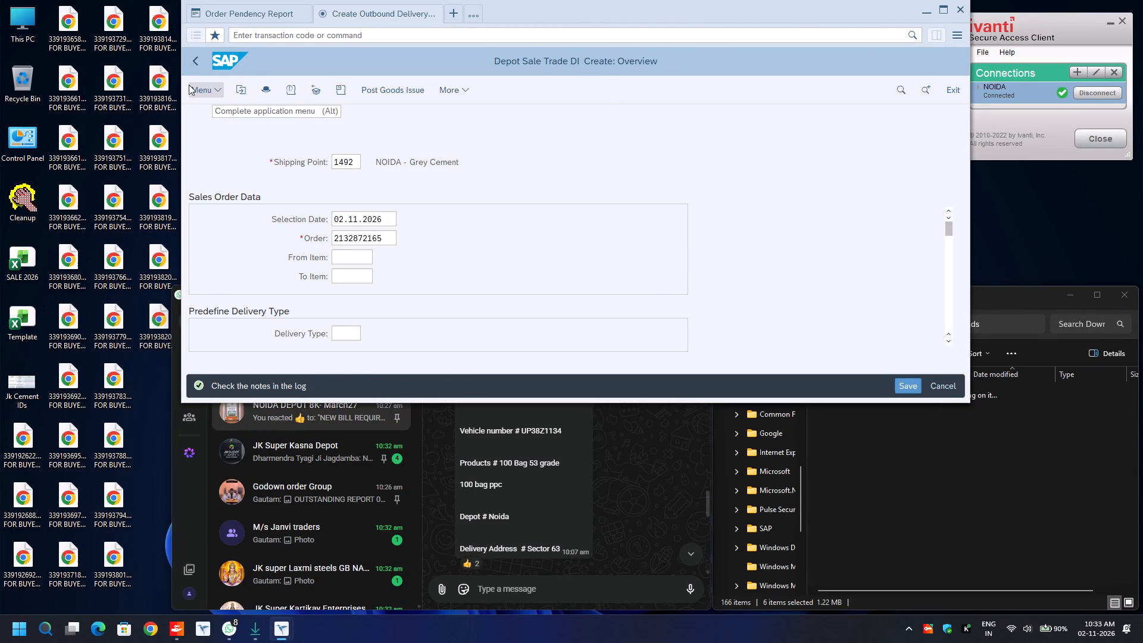
# In the delivery's picking data, set item 10's picked quantity to 5 and its batch to 1033-1492.
pyautogui.click(288, 184)
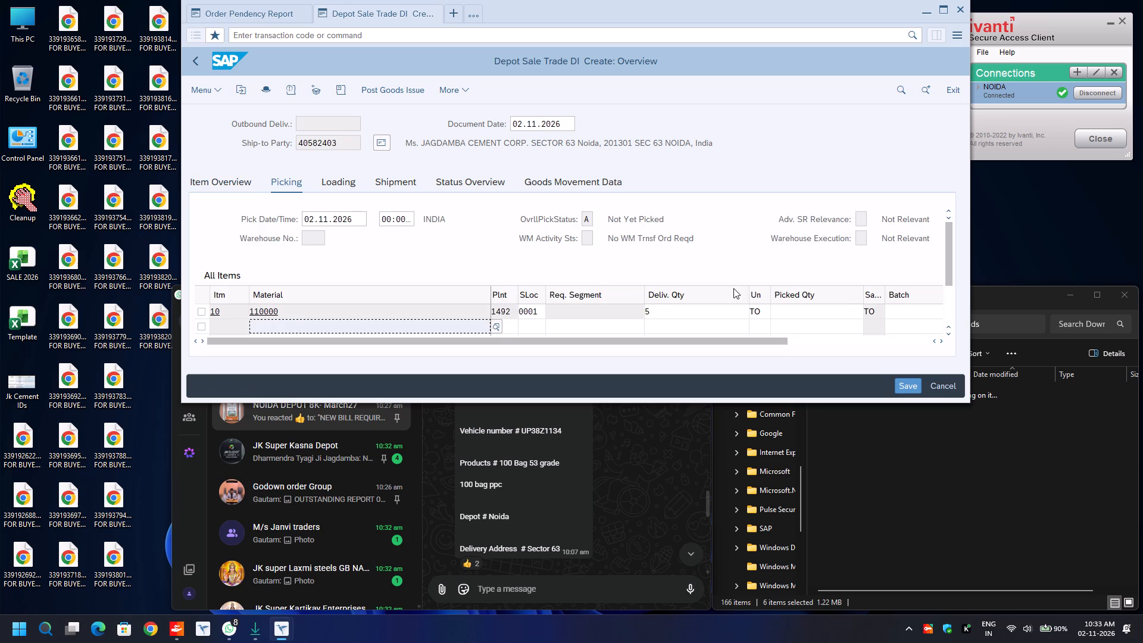
pyautogui.click(808, 307)
pyautogui.press('5')
pyautogui.press('Tab')
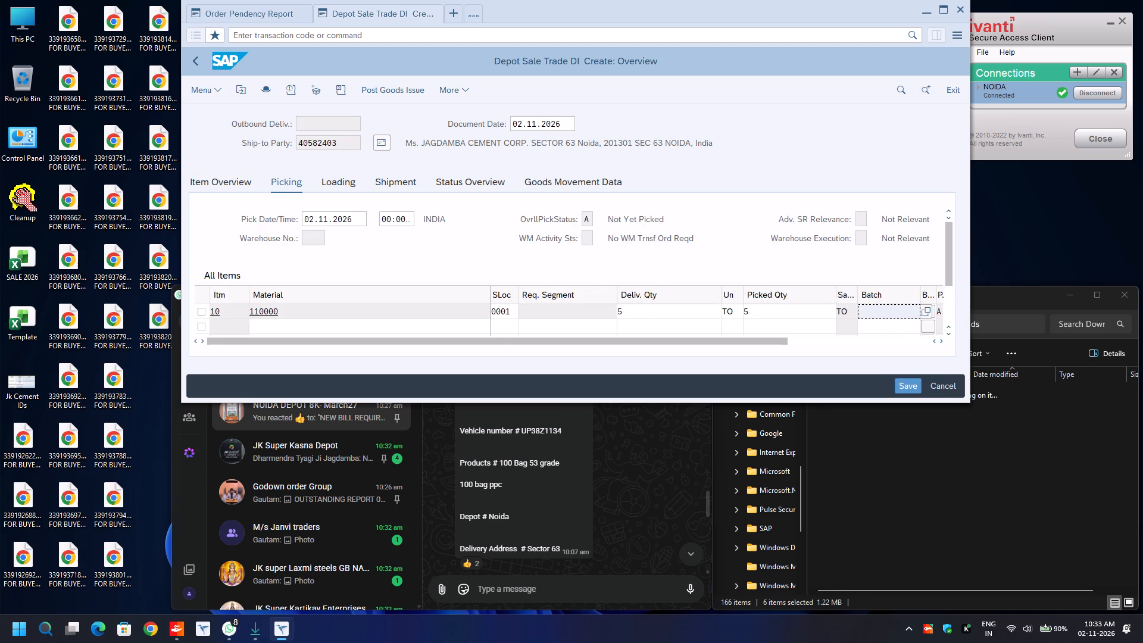
pyautogui.write('1033')
pyautogui.press('Down')
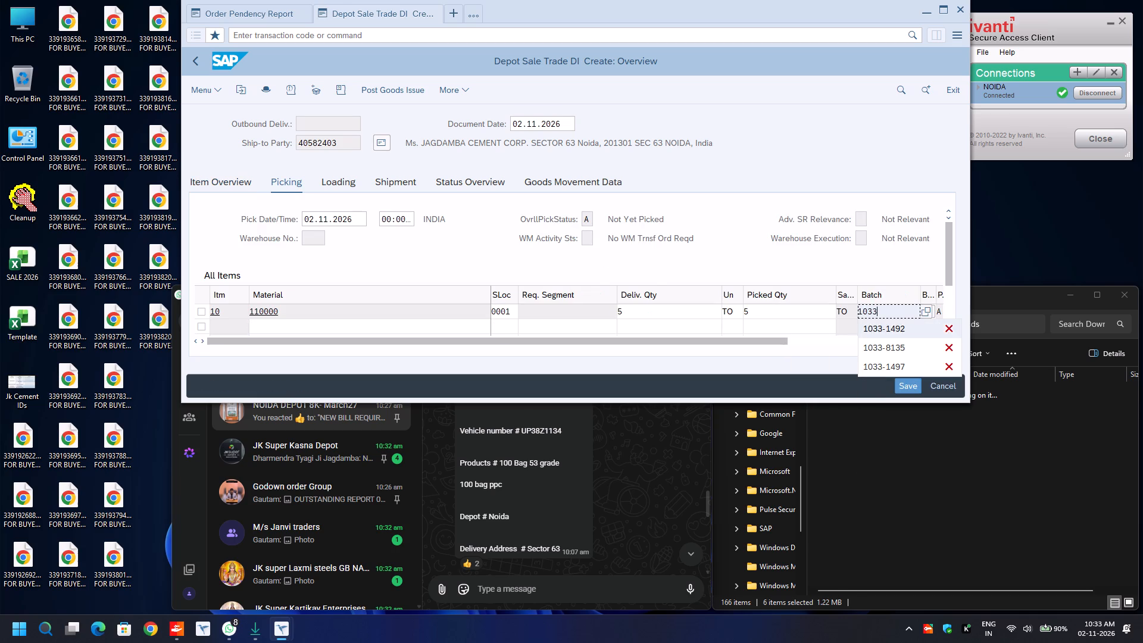
pyautogui.press('Return')
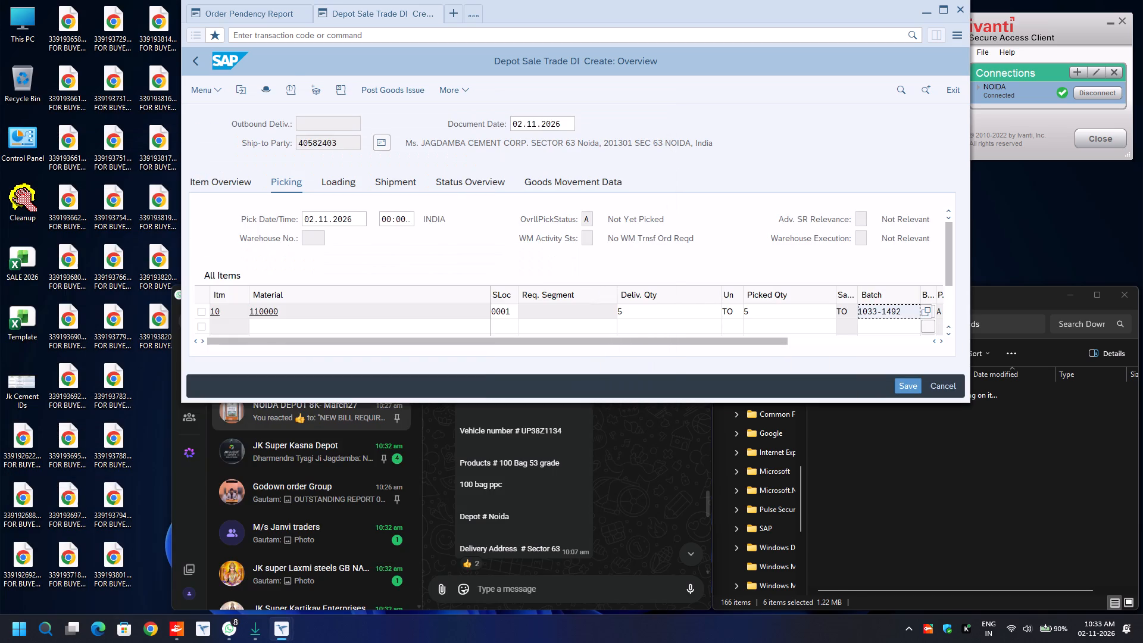
# In the delivery header's additional data, set the transport mode to ROAD and fill in the Road Transporter1 code.
pyautogui.press('F8')
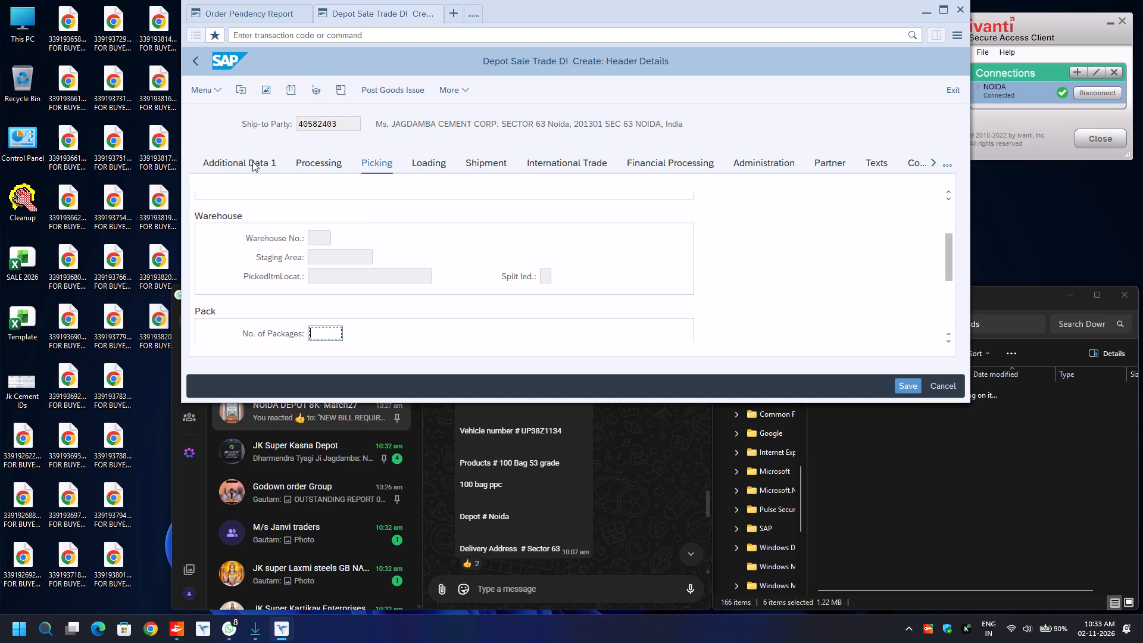
pyautogui.click(252, 161)
pyautogui.click(413, 223)
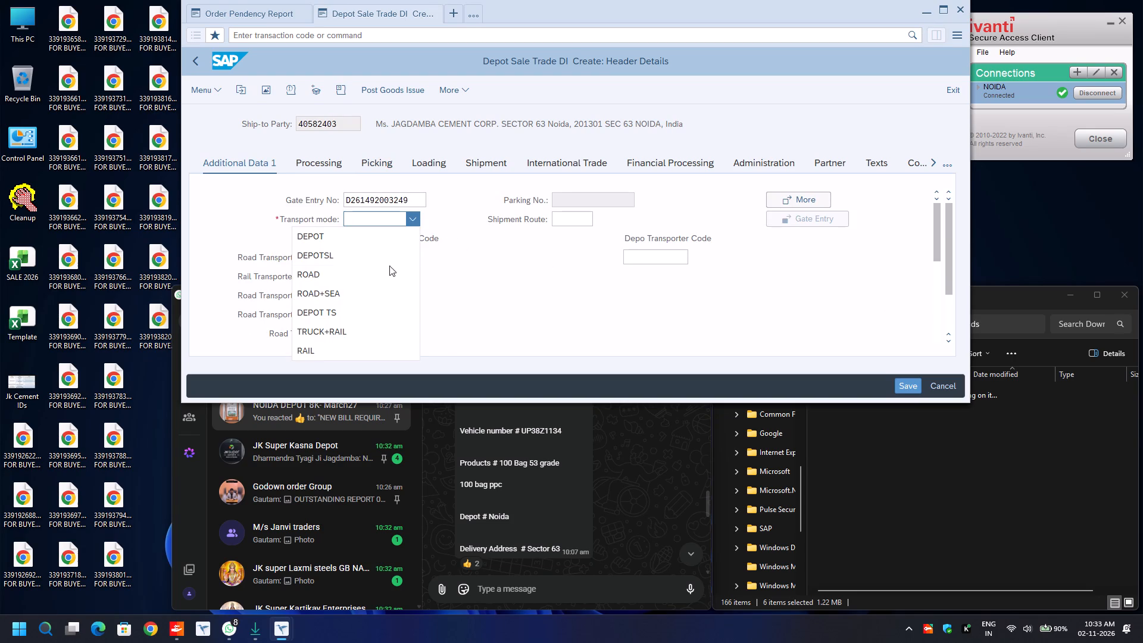
pyautogui.click(374, 281)
pyautogui.click(374, 256)
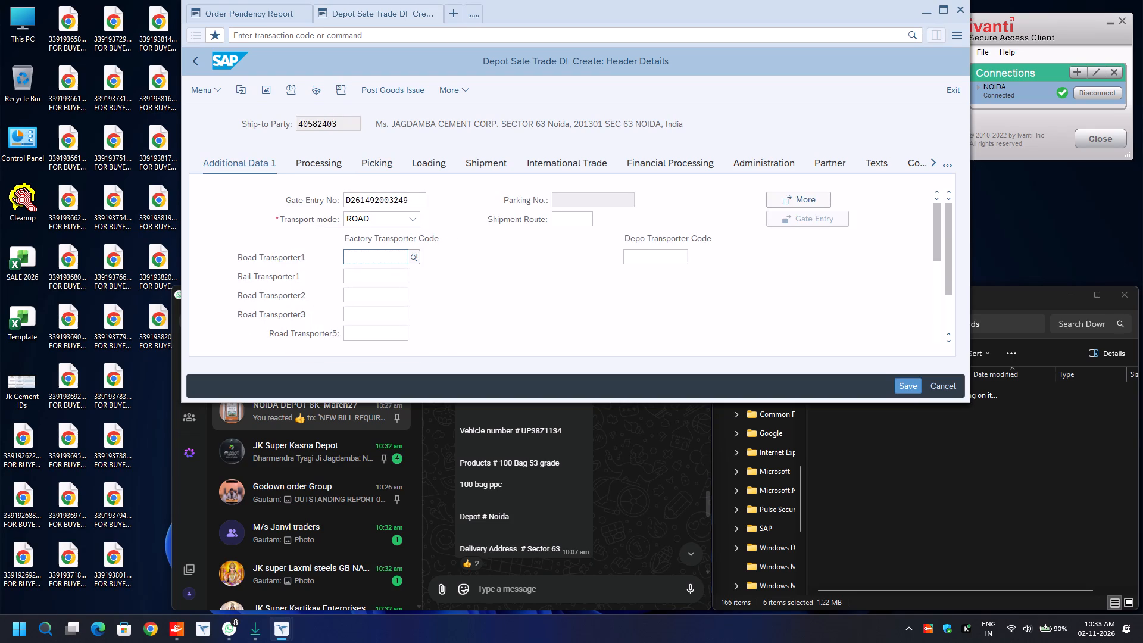
pyautogui.press('BackSpace')
pyautogui.press('Down')
pyautogui.press('Return')
pyautogui.press('Return')
# Complete the E-Way Bill data with transport mode Road, vehicle type R Regular and distance 30.
pyautogui.write('ro')
pyautogui.press('Tab')
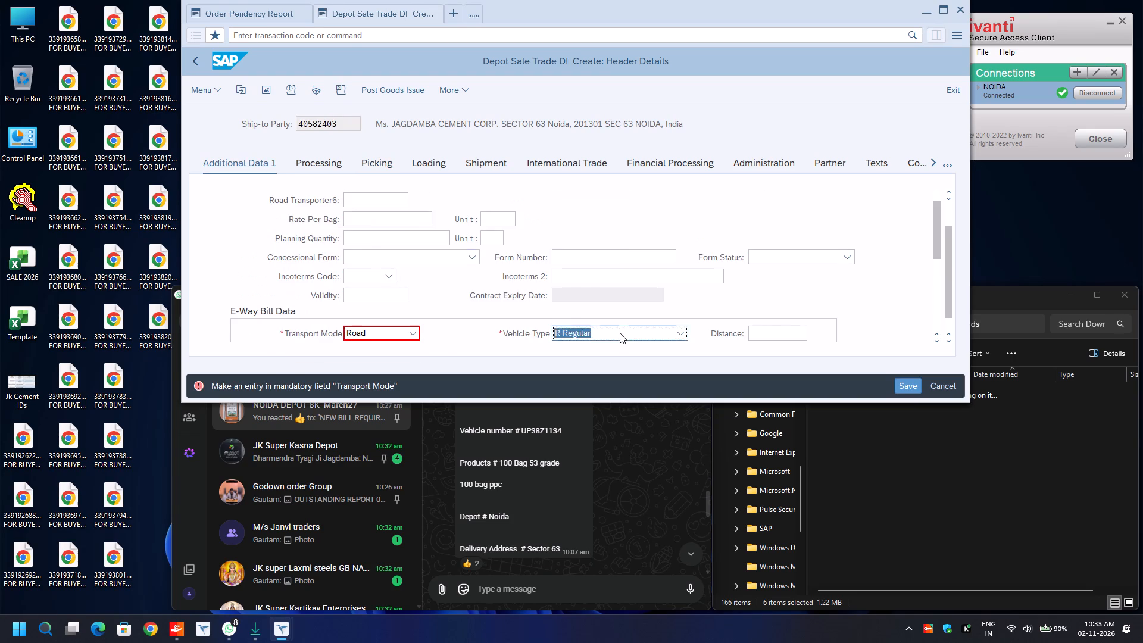
pyautogui.press('Tab')
pyautogui.press('BackSpace')
pyautogui.press('Down')
pyautogui.press('Return')
pyautogui.press('Down')
pyautogui.press('Down')
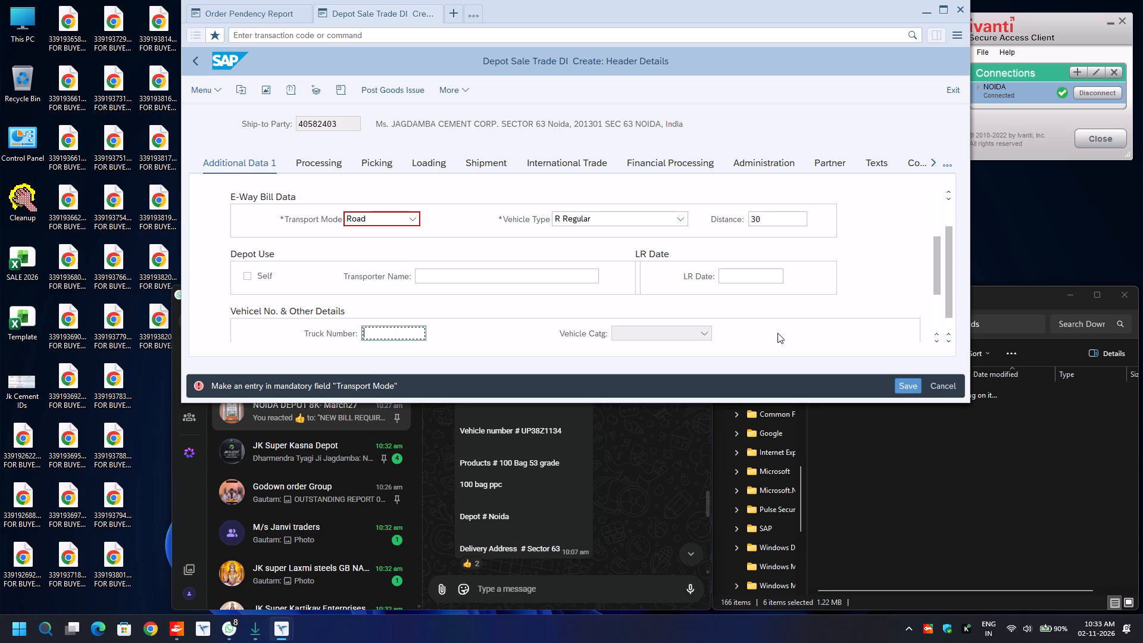
pyautogui.press('BackSpace')
pyautogui.press('Down')
pyautogui.press('Return')
pyautogui.press('Tab')
pyautogui.press('Tab')
pyautogui.press('BackSpace')
pyautogui.press('Down')
pyautogui.press('Return')
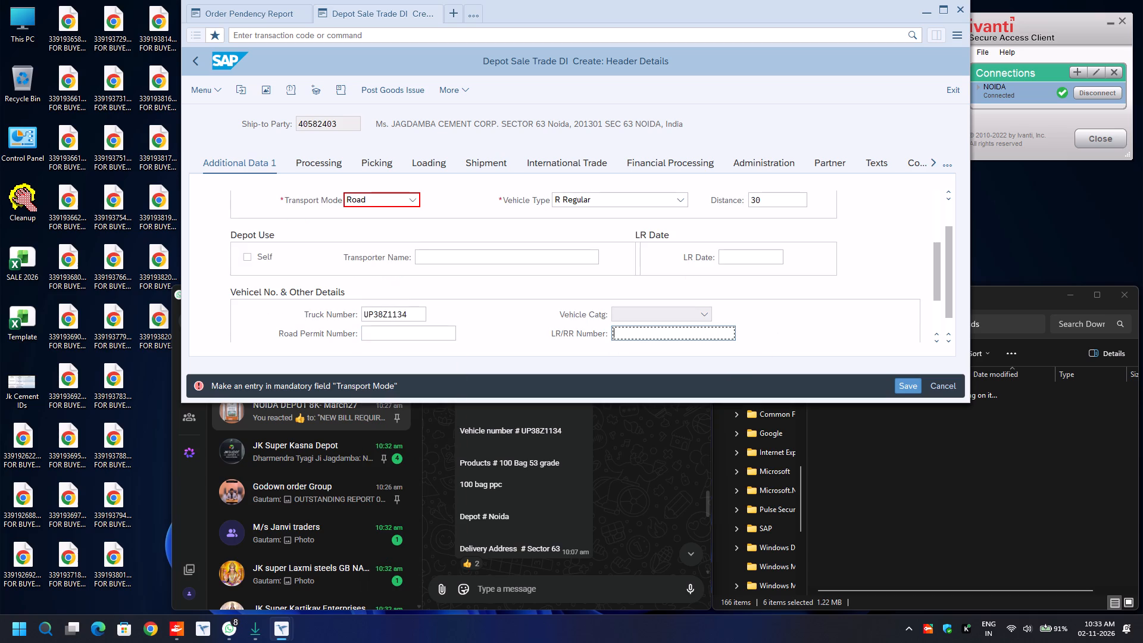
# Set the route to ROUTE in the delivery header's shipment data.
pyautogui.click(498, 164)
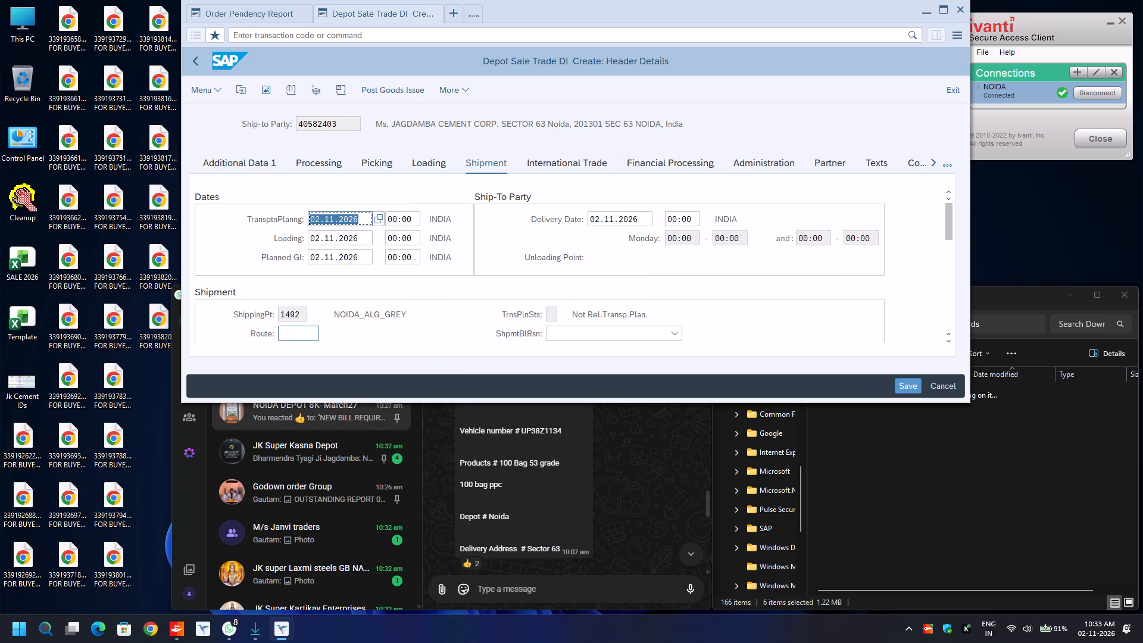
pyautogui.click(299, 333)
pyautogui.press('BackSpace')
pyautogui.press('Down')
pyautogui.press('Return')
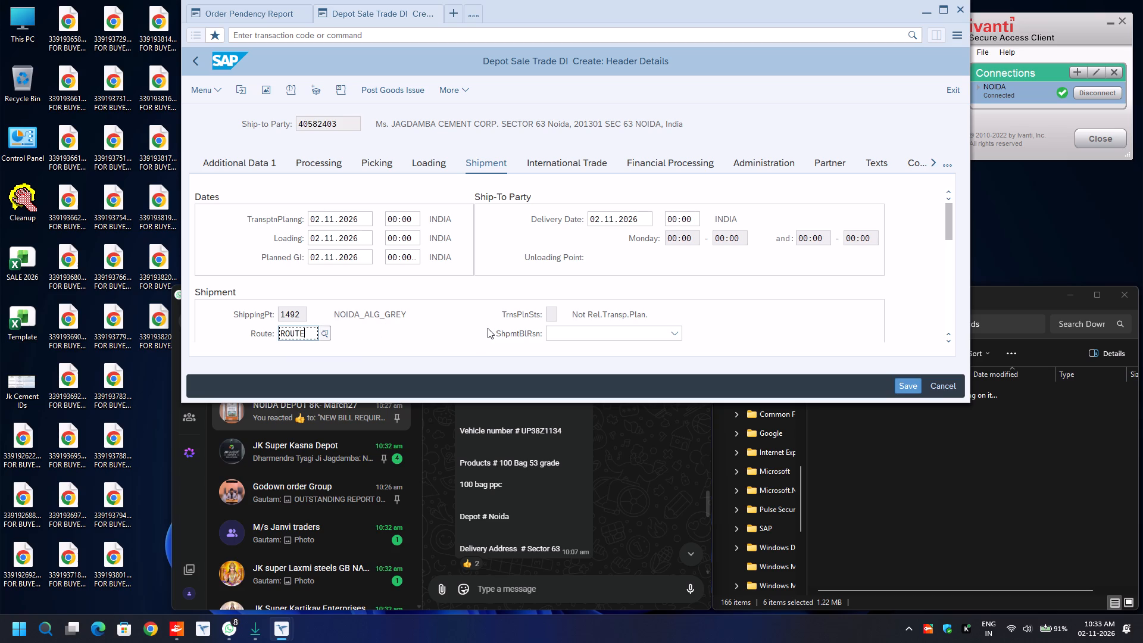
# Post the goods issue for the delivery.
pyautogui.click(397, 91)
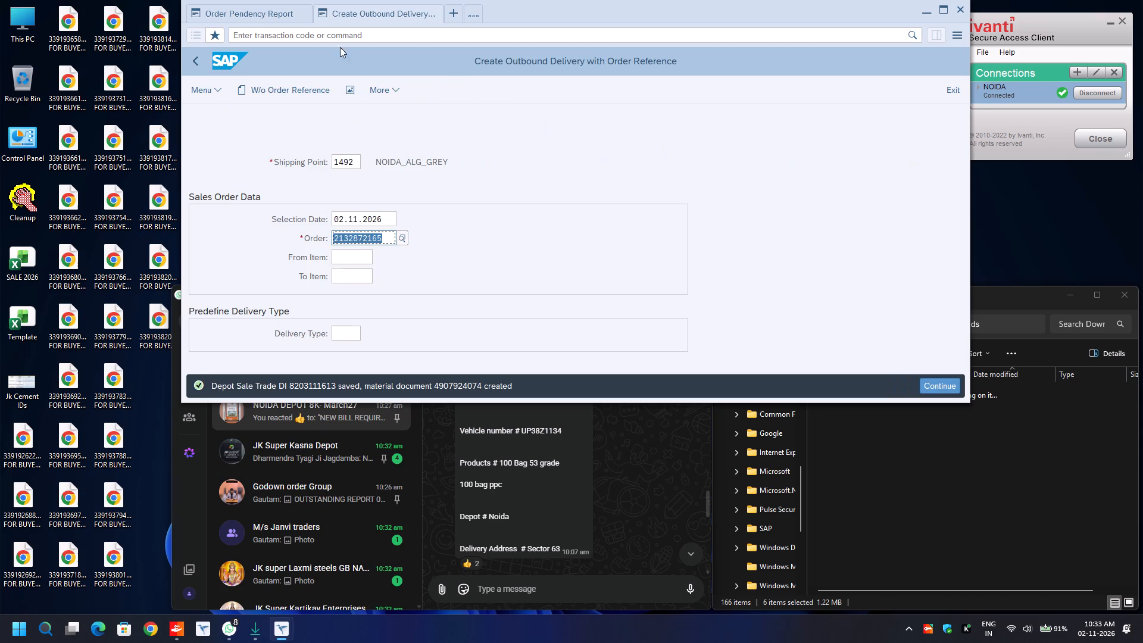
# Open E-Way Bill Processing in a new session, choose e-Invoice and set the sales organization to 1000.
pyautogui.click(454, 13)
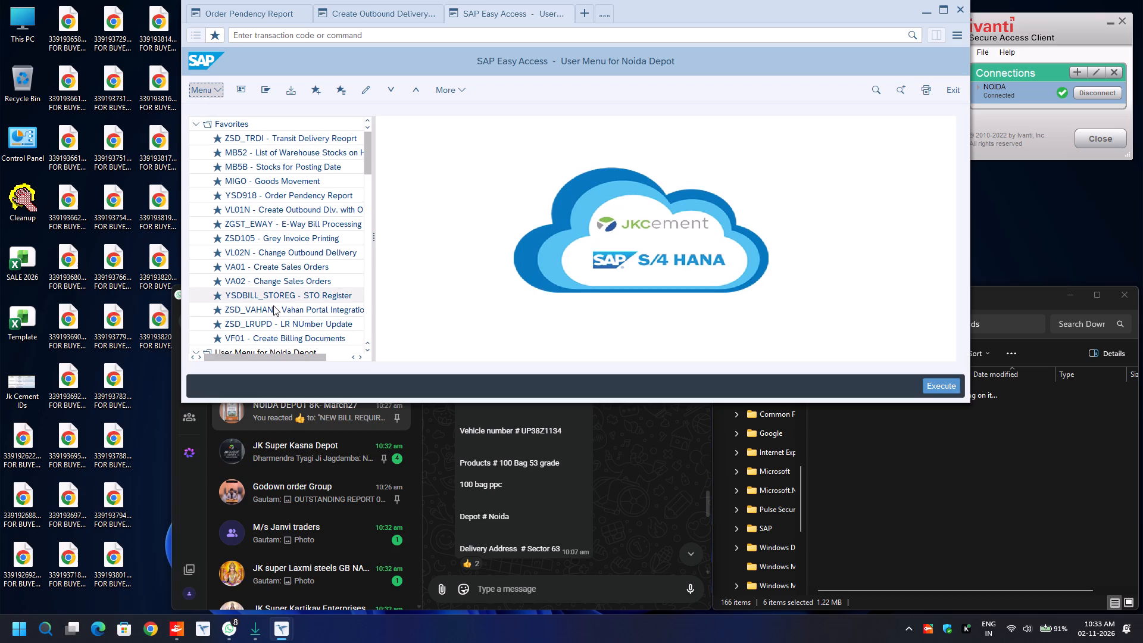
pyautogui.doubleClick(279, 222)
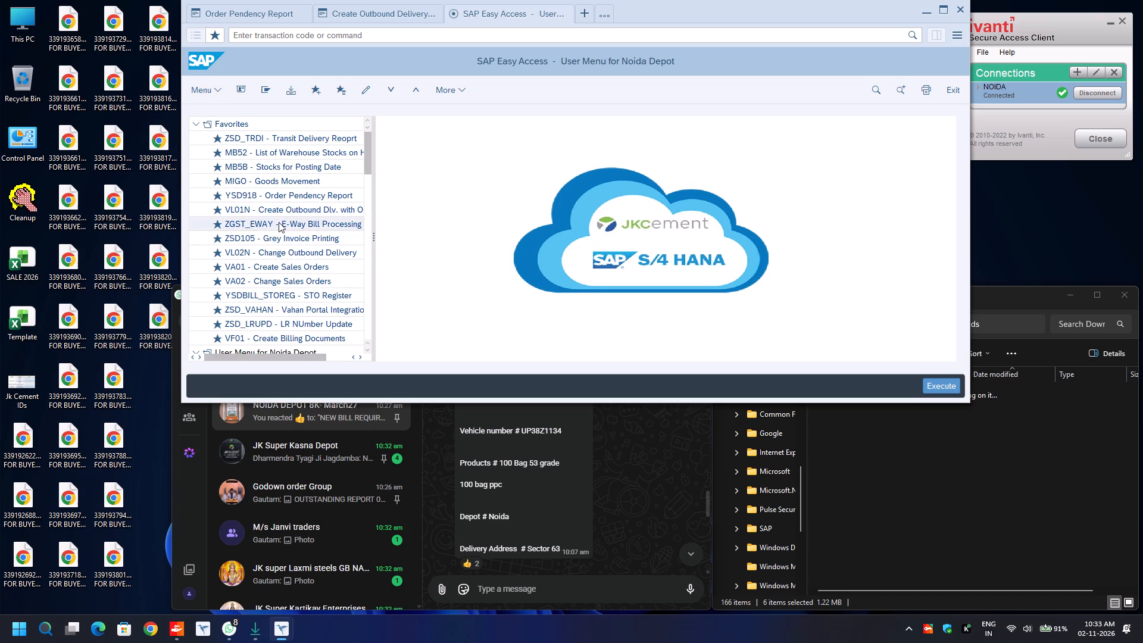
pyautogui.click(402, 157)
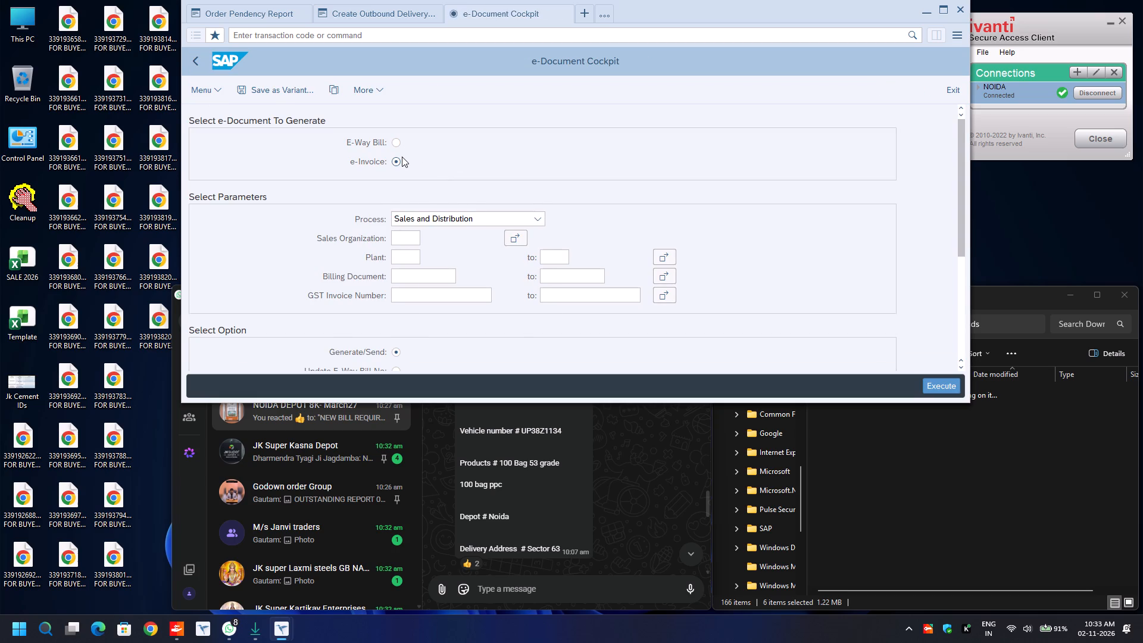
pyautogui.moveTo(398, 223); pyautogui.dragTo(401, 240)
pyautogui.click(401, 240)
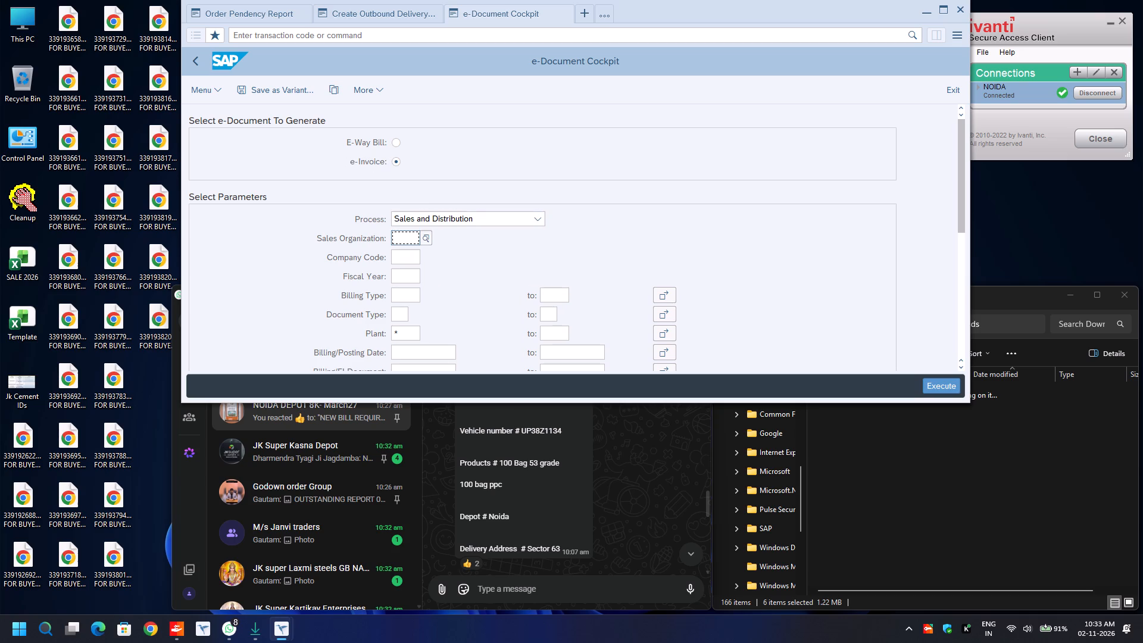
pyautogui.press('BackSpace')
pyautogui.press('Down')
pyautogui.press('Return')
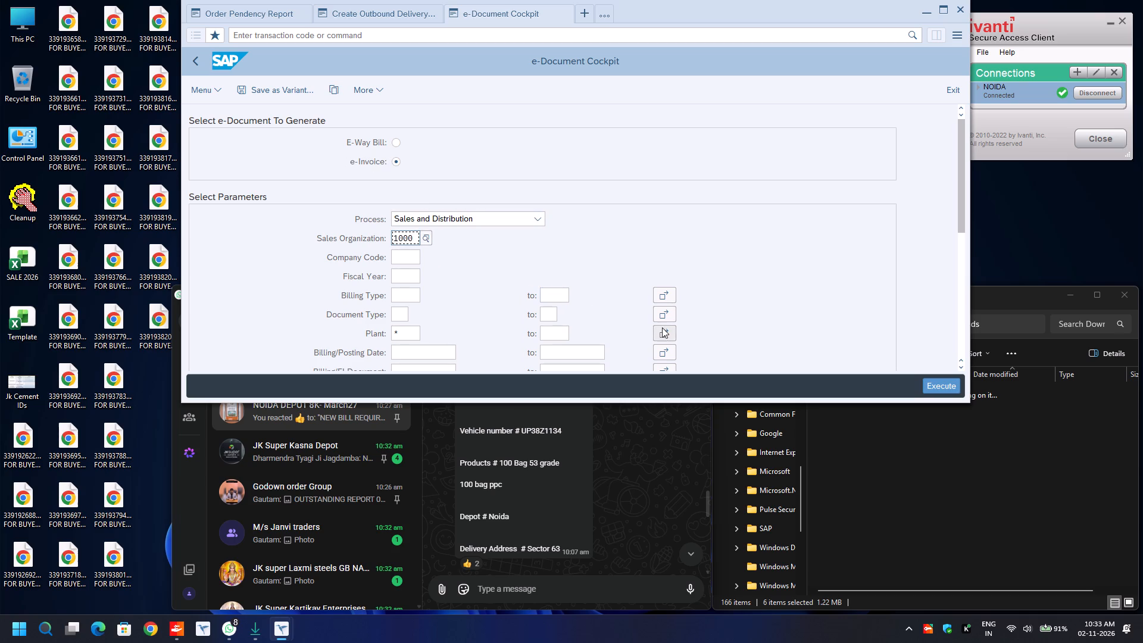
# Restrict the e-Invoice selection to plants 1071 and 1492 and billing date 01.11.2026.
pyautogui.click(668, 334)
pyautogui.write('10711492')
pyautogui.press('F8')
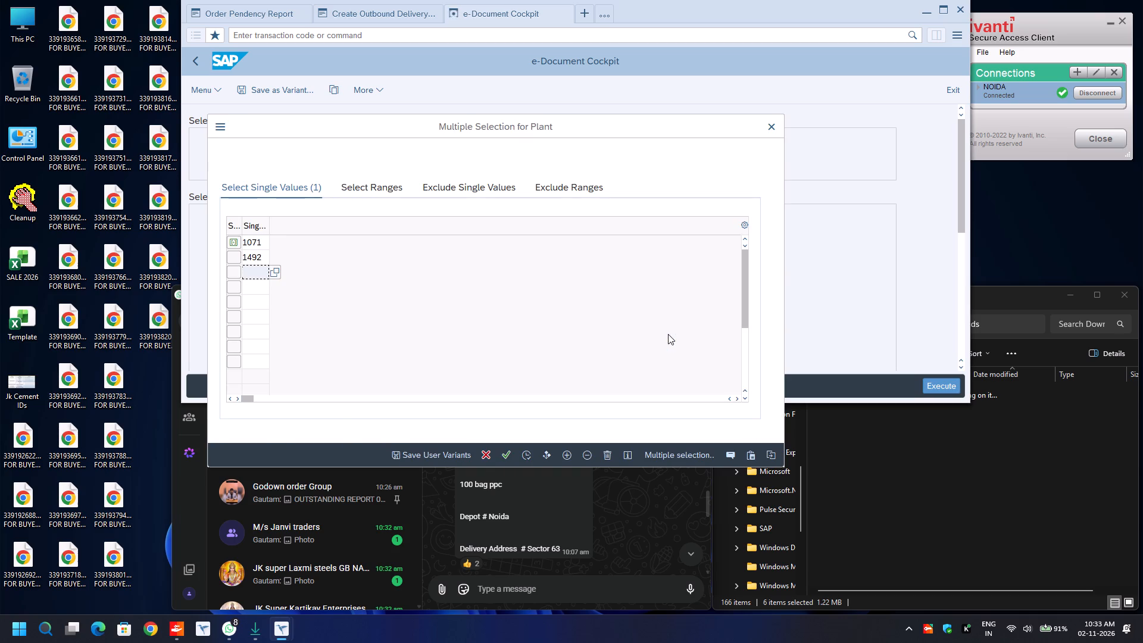
pyautogui.click(442, 350)
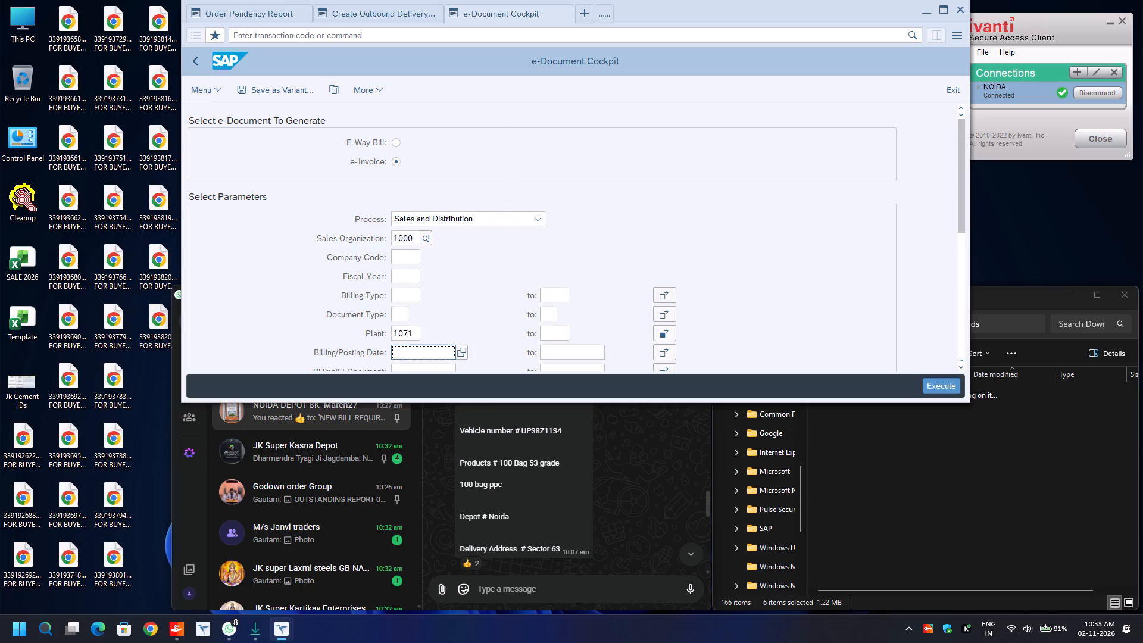
pyautogui.press('BackSpace')
pyautogui.press('Down')
pyautogui.press('Return')
# Run the e-Invoice Status Report with the e-Invoice with E-Way Bill option.
pyautogui.scroll(-5, 442, 350)
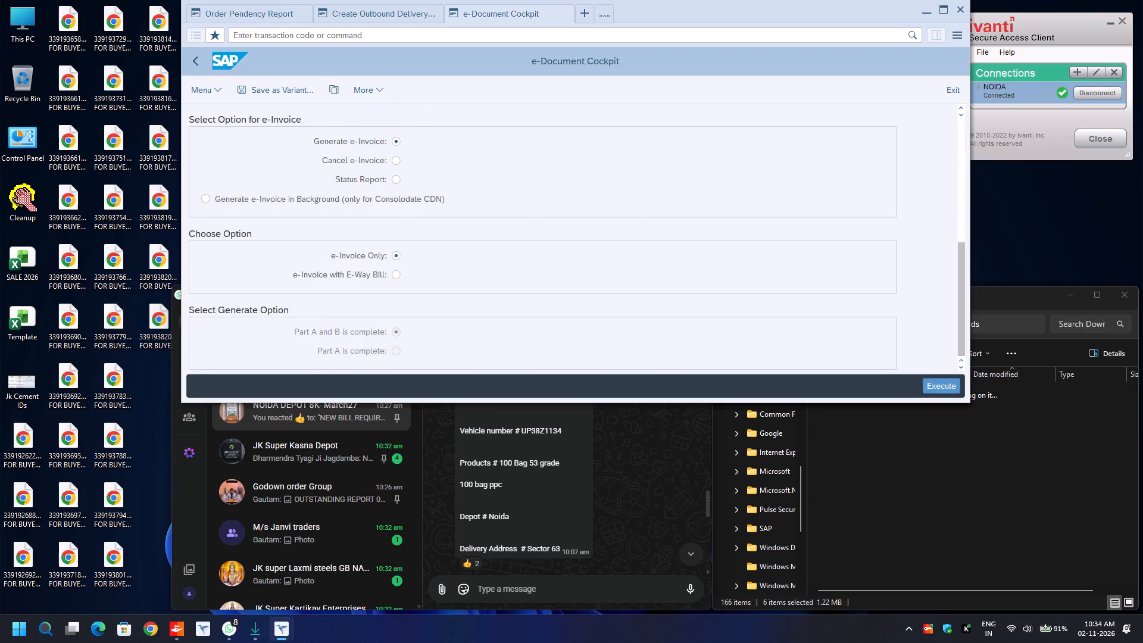
pyautogui.click(389, 180)
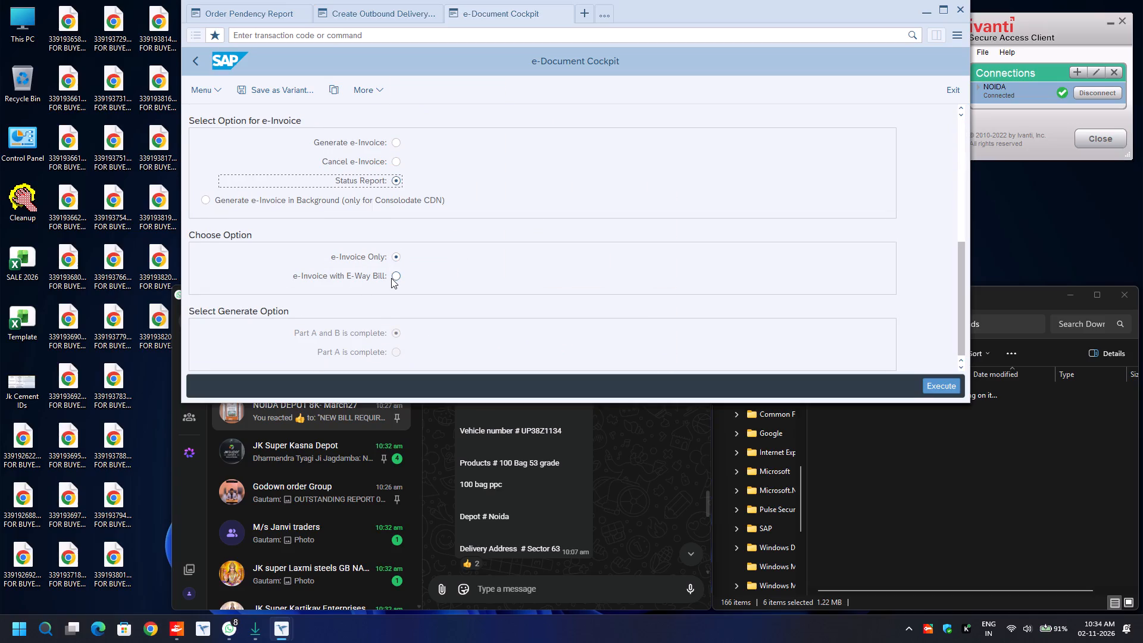
pyautogui.click(391, 278)
pyautogui.press('F8')
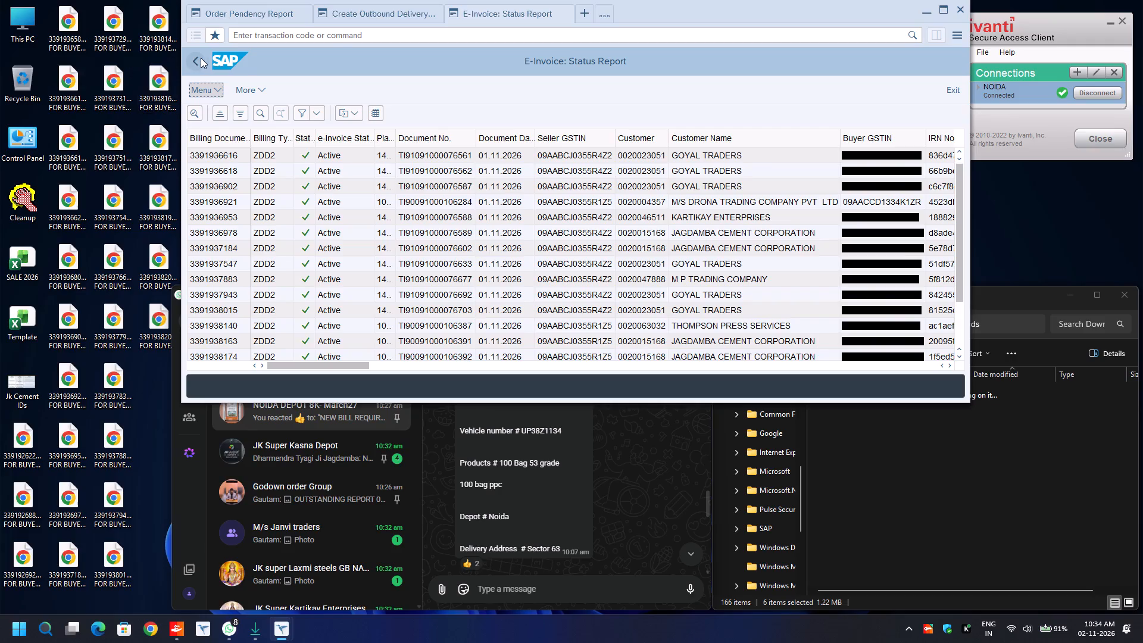
# Return to the selection, change the billing date to 02.11.2026 and rerun the status report.
pyautogui.moveTo(201, 58); pyautogui.dragTo(195, 61)
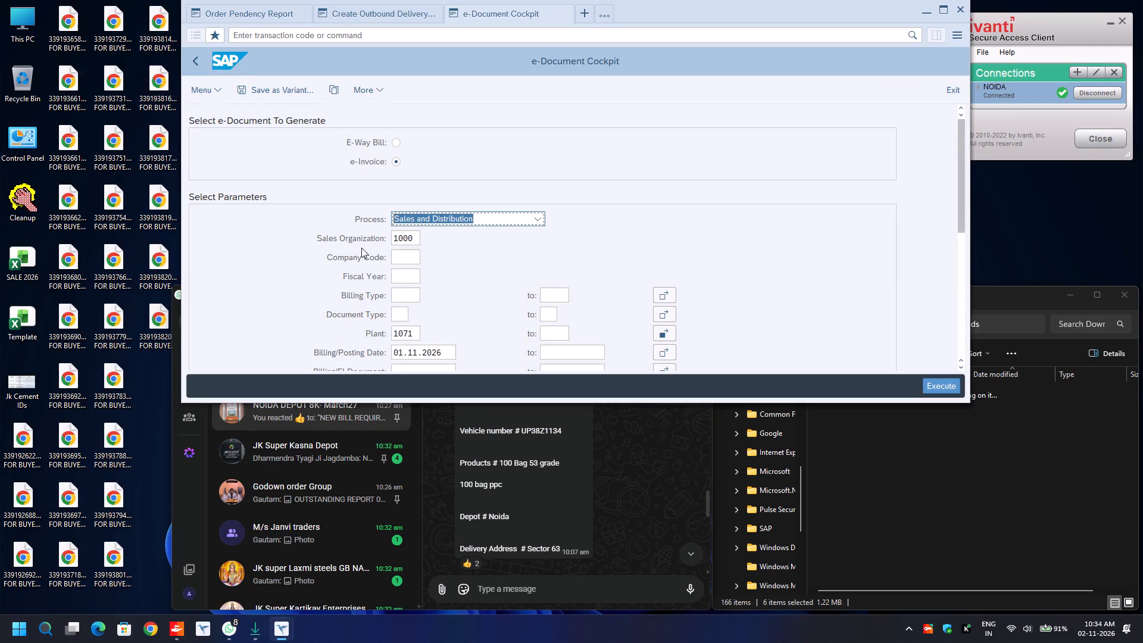
pyautogui.click(402, 348)
pyautogui.press('BackSpace')
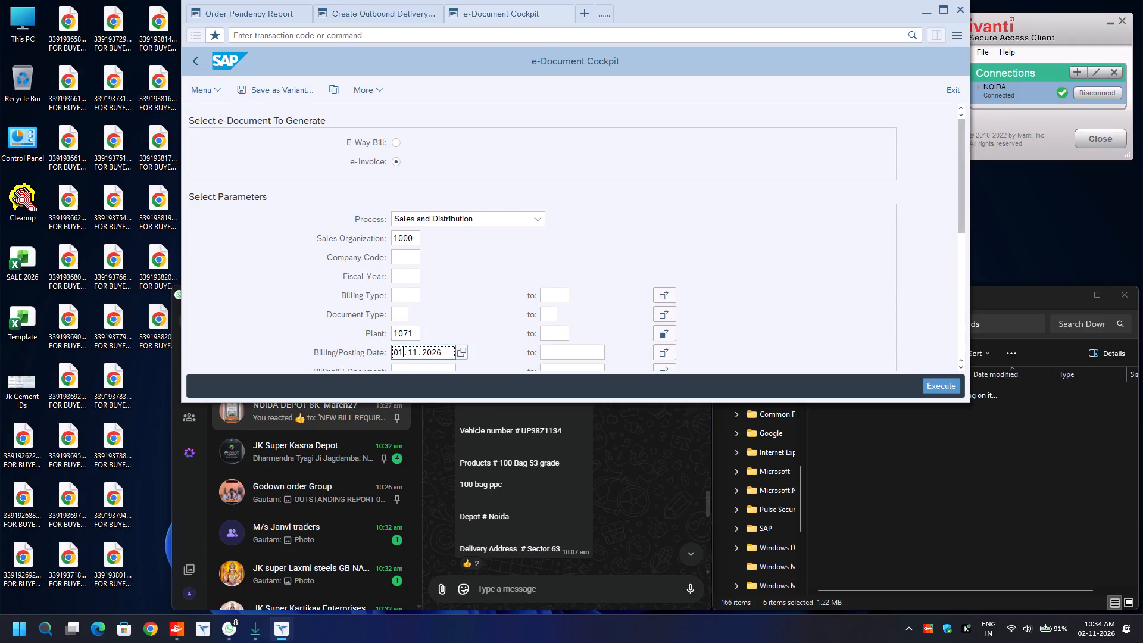
pyautogui.press('2')
pyautogui.press('F8')
pyautogui.scroll(-10, 305, 189)
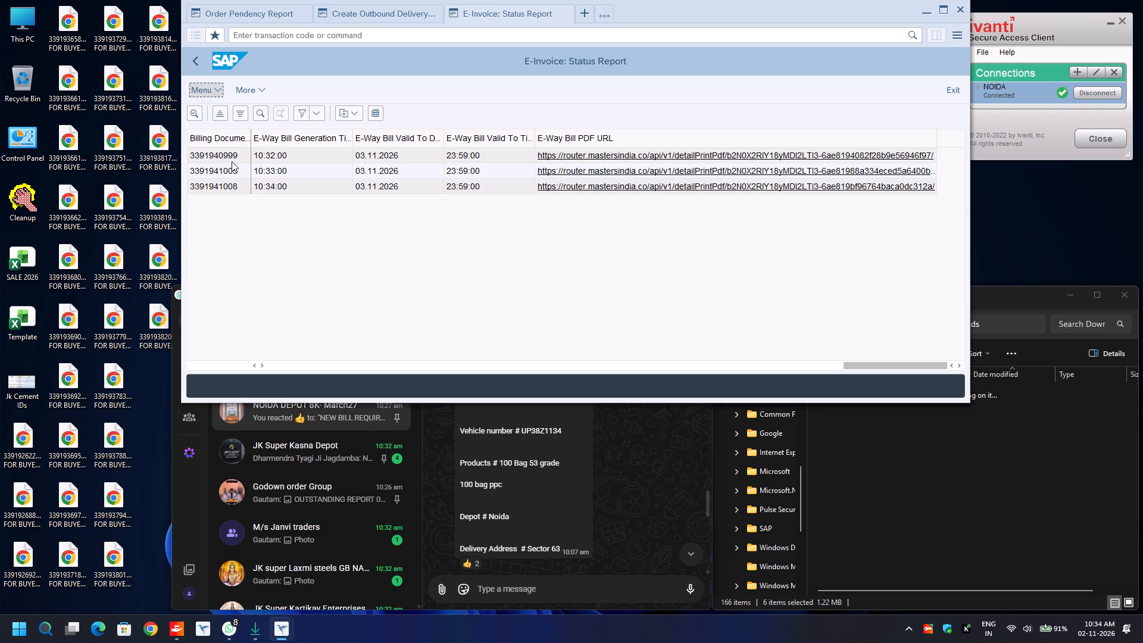
pyautogui.click(226, 155)
pyautogui.hotkey('ctrl', 'y')
pyautogui.hotkey('shift', 'Down')
pyautogui.hotkey('shift', 'Down')
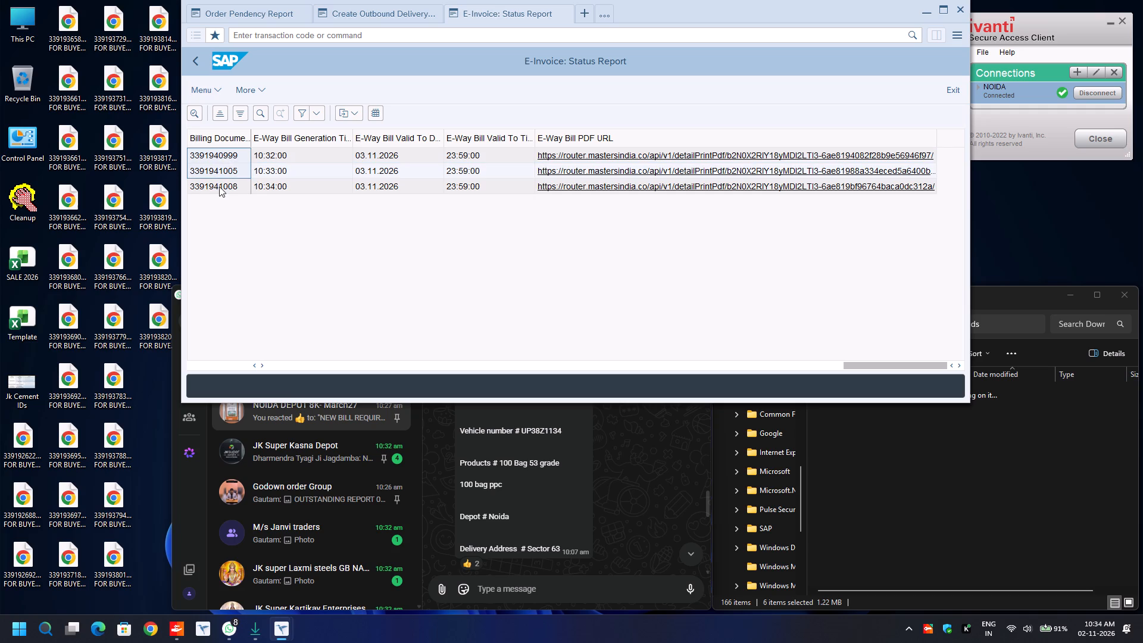
pyautogui.hotkey('ctrl', 'c')
# Open Grey Invoice Printing in a new session and paste the copied numbers into the billing document multiple selection.
pyautogui.hotkey('ctrl', 'n')
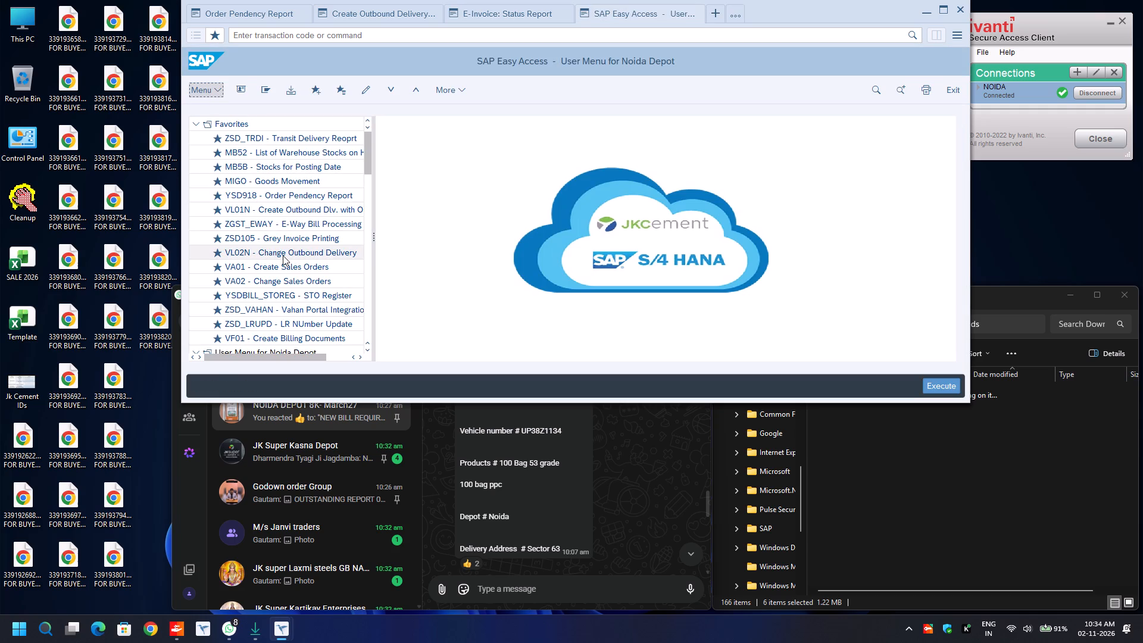
pyautogui.doubleClick(283, 243)
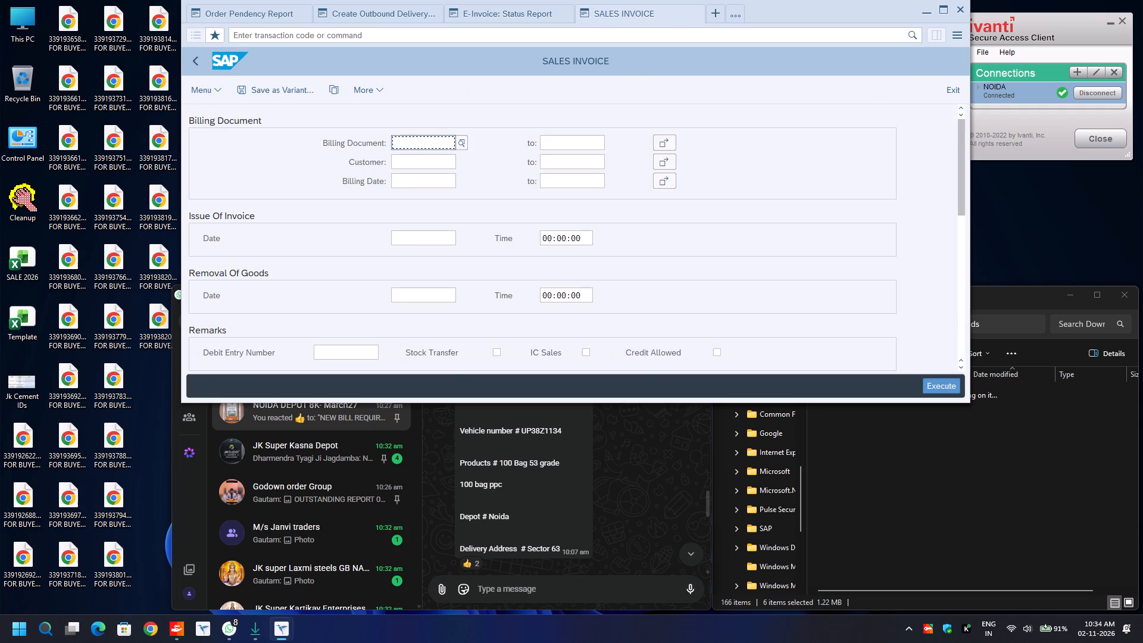
pyautogui.press('Tab')
pyautogui.press('Tab')
pyautogui.press('space')
pyautogui.hotkey('ctrl', 'v')
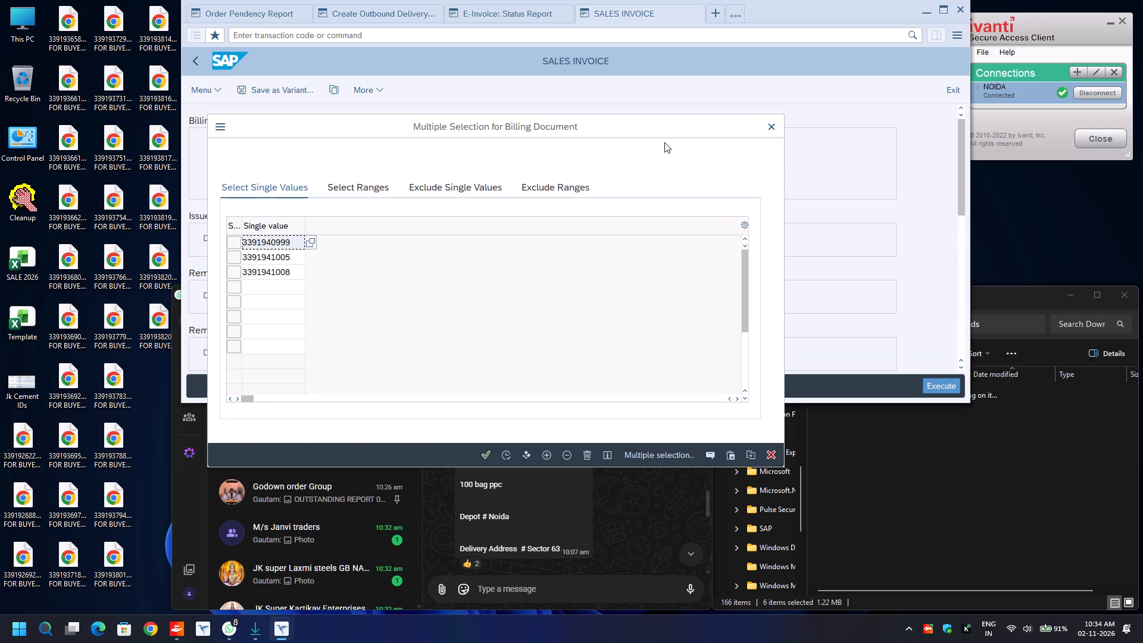
pyautogui.press('F8')
# Set the invoice output format to A4 Page Print and Digitally Signed.
pyautogui.scroll(-9, 571, 214)
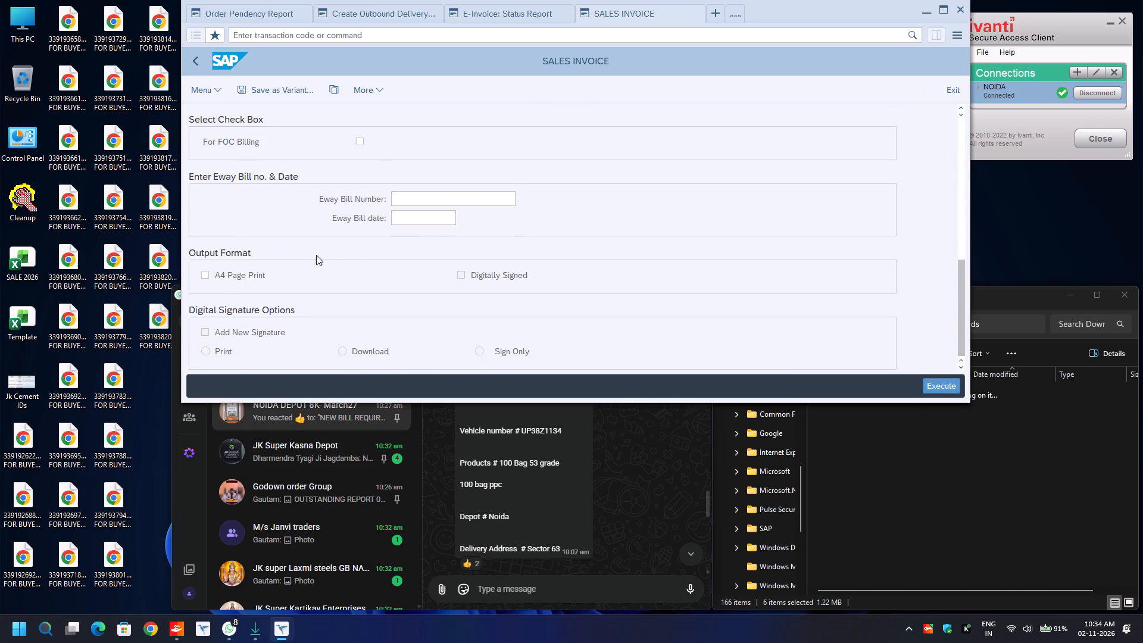
pyautogui.click(204, 277)
pyautogui.press('Tab')
pyautogui.press('space')
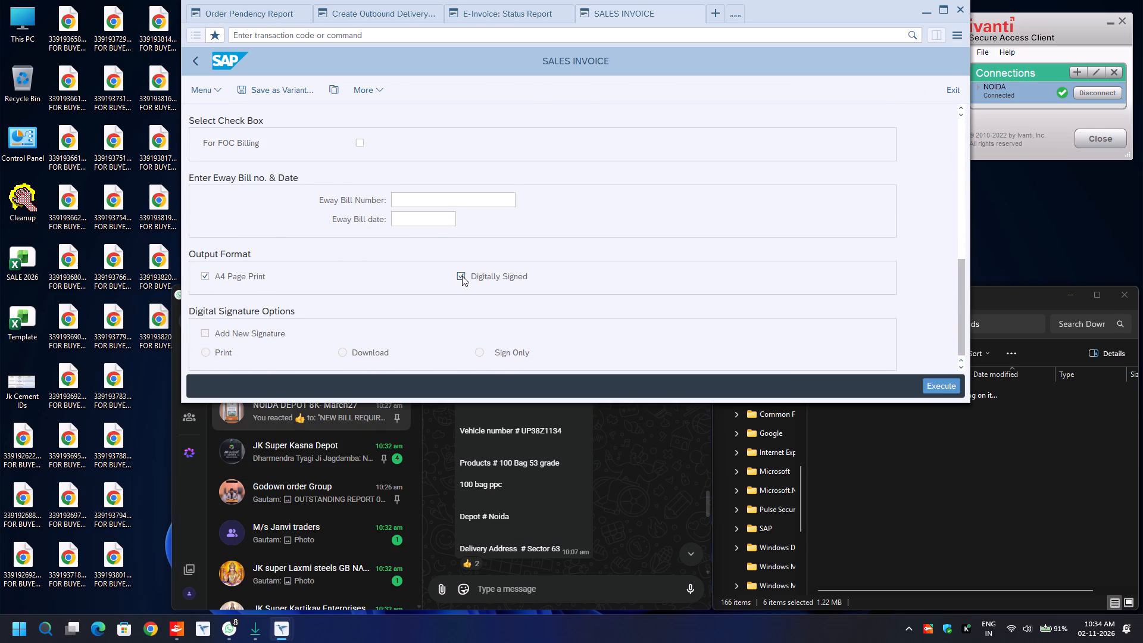
# Run the sales invoice output with Add New Signature and the Download option, choosing the Original For Buyer copy.
pyautogui.press('Tab')
pyautogui.press('space')
pyautogui.press('Tab')
pyautogui.press('Right')
pyautogui.press('F8')
pyautogui.press('space')
pyautogui.press('Return')
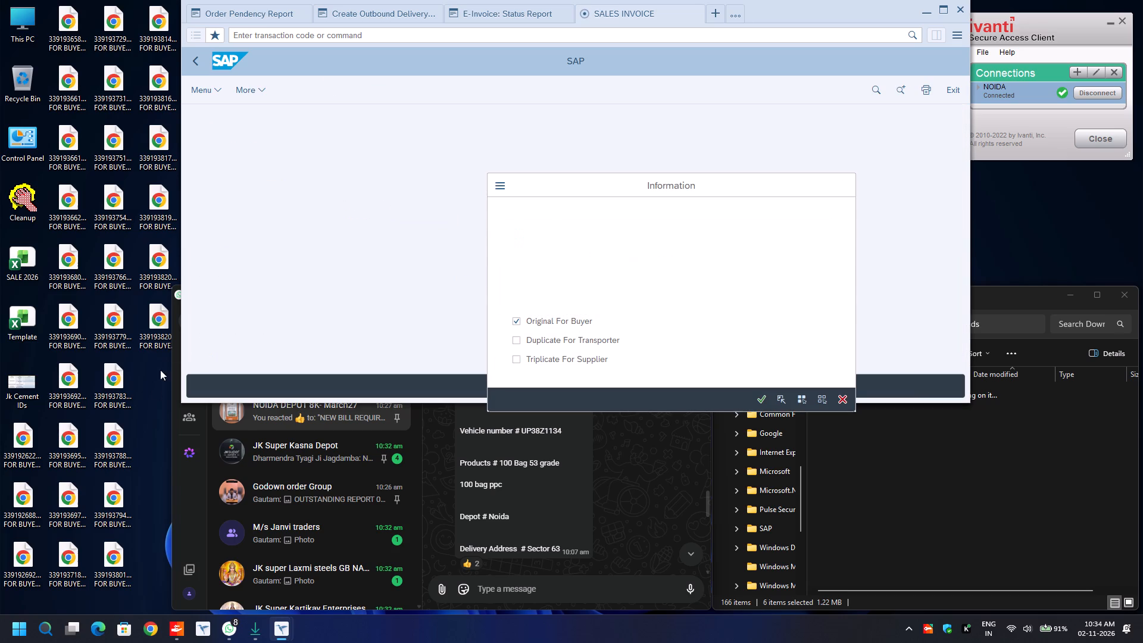
# Permanently delete the block of old FOR BUYER invoice files from the desktop, sparing the three below the Jk Cement IDs file.
pyautogui.moveTo(164, 580); pyautogui.dragTo(143, 407)
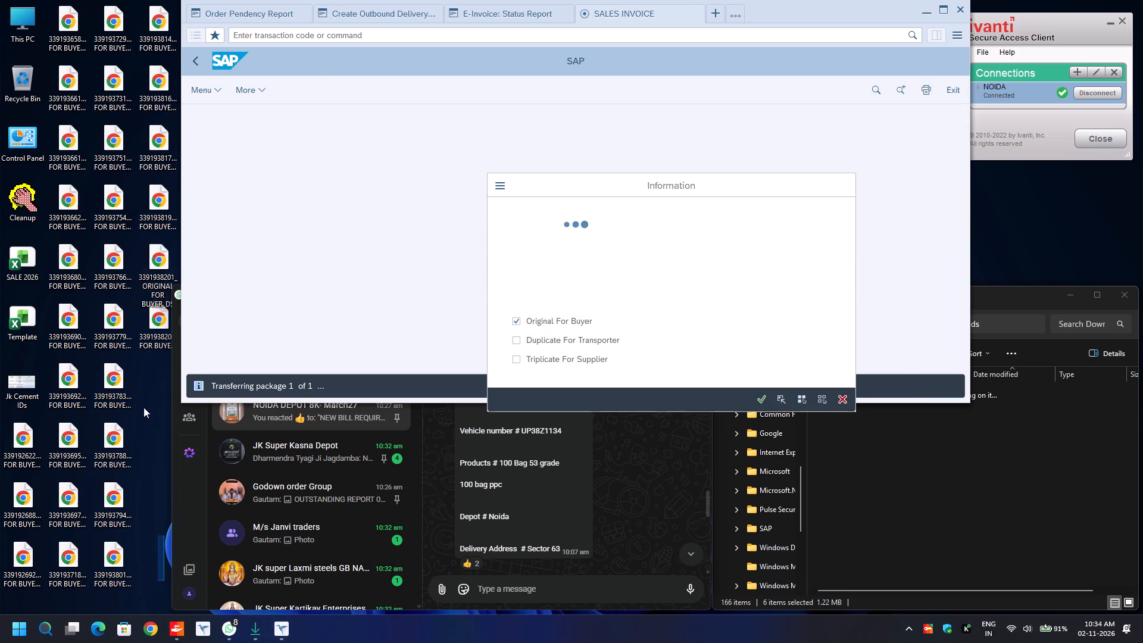
pyautogui.moveTo(143, 407); pyautogui.dragTo(57, 12)
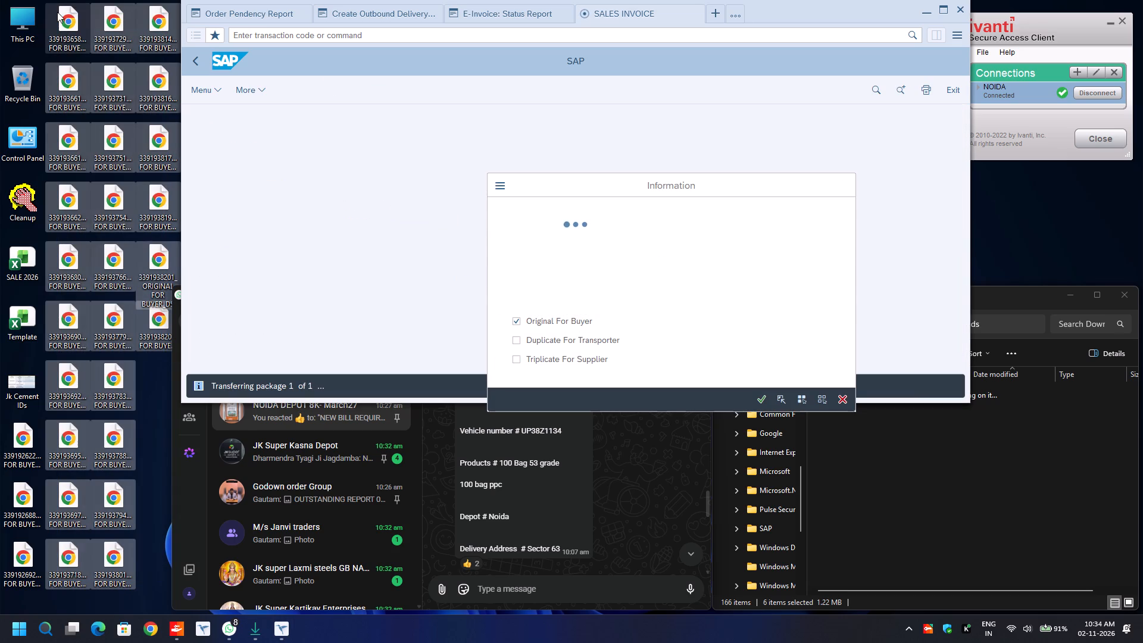
pyautogui.hotkey('shift', 'Delete')
pyautogui.press('Return')
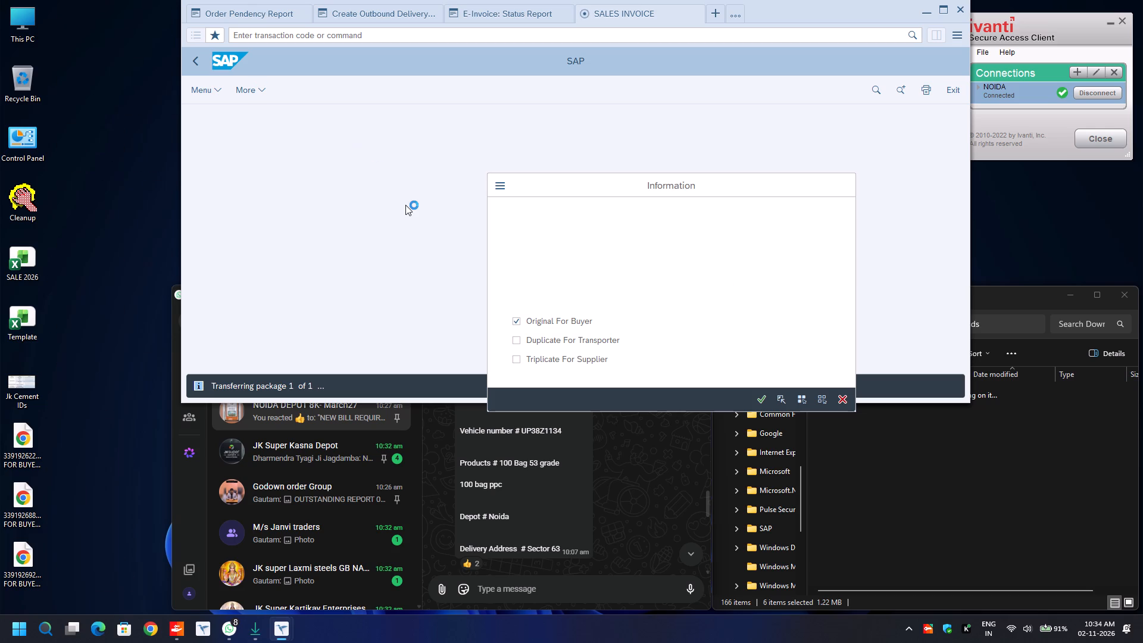
pyautogui.click(526, 17)
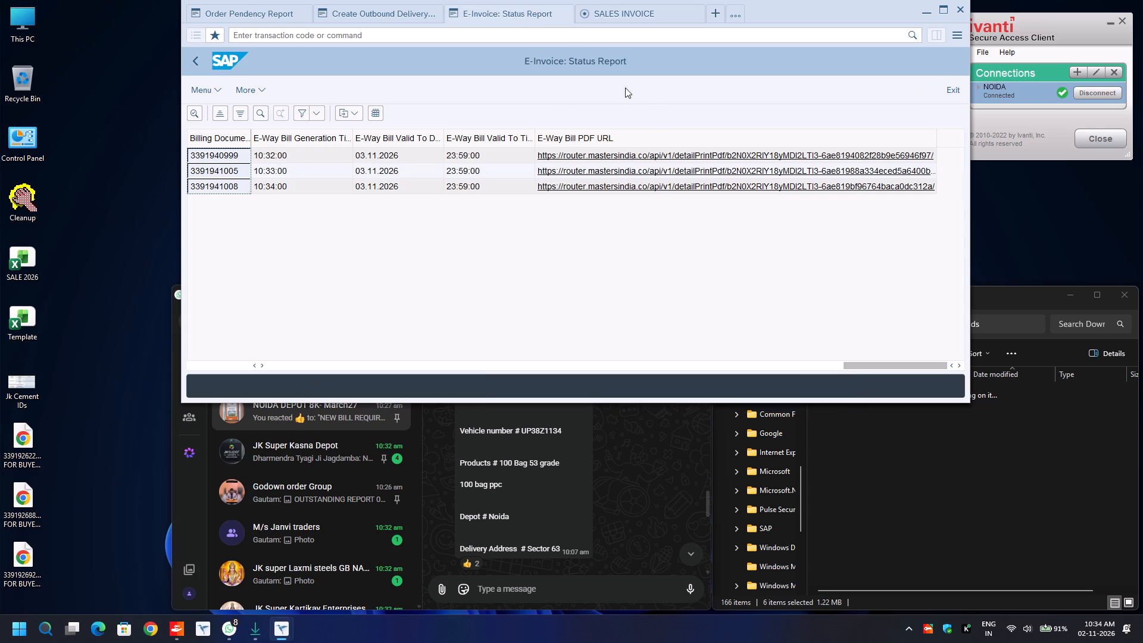
pyautogui.click(692, 155)
pyautogui.press('Left')
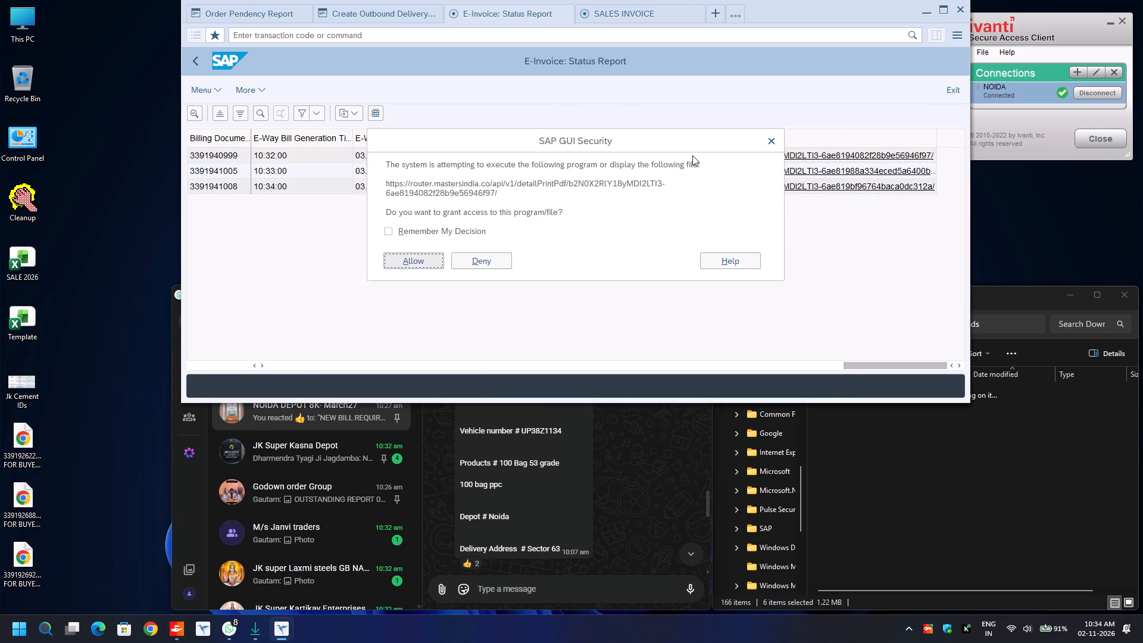
pyautogui.press('Return')
pyautogui.click(869, 168)
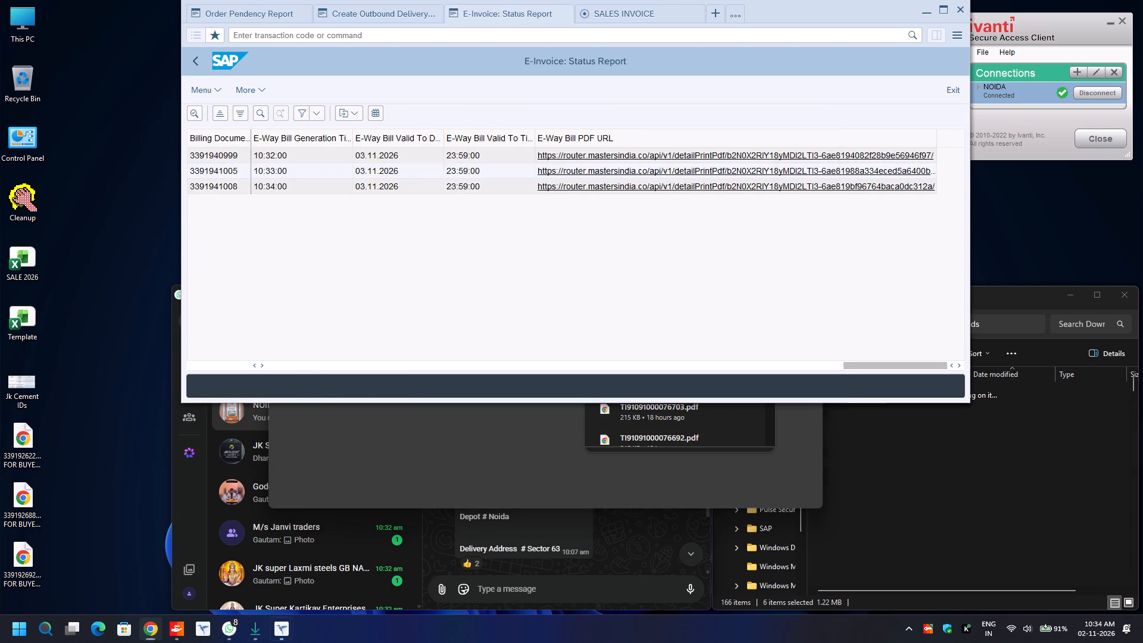
pyautogui.press('Left')
pyautogui.press('Return')
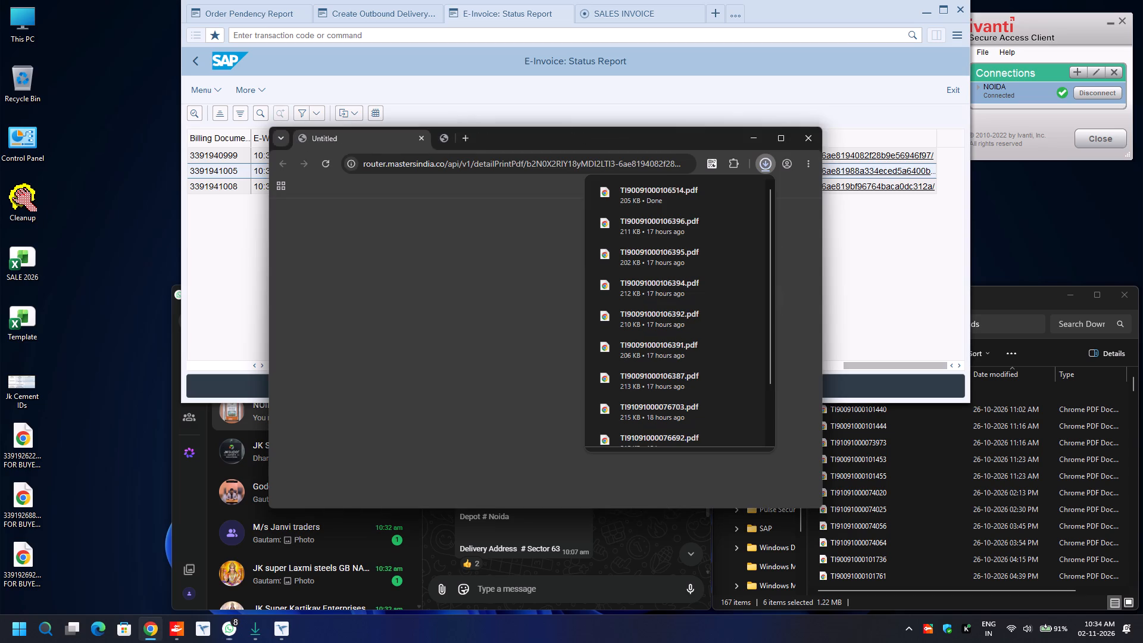
pyautogui.click(872, 185)
pyautogui.press('Left')
pyautogui.press('Return')
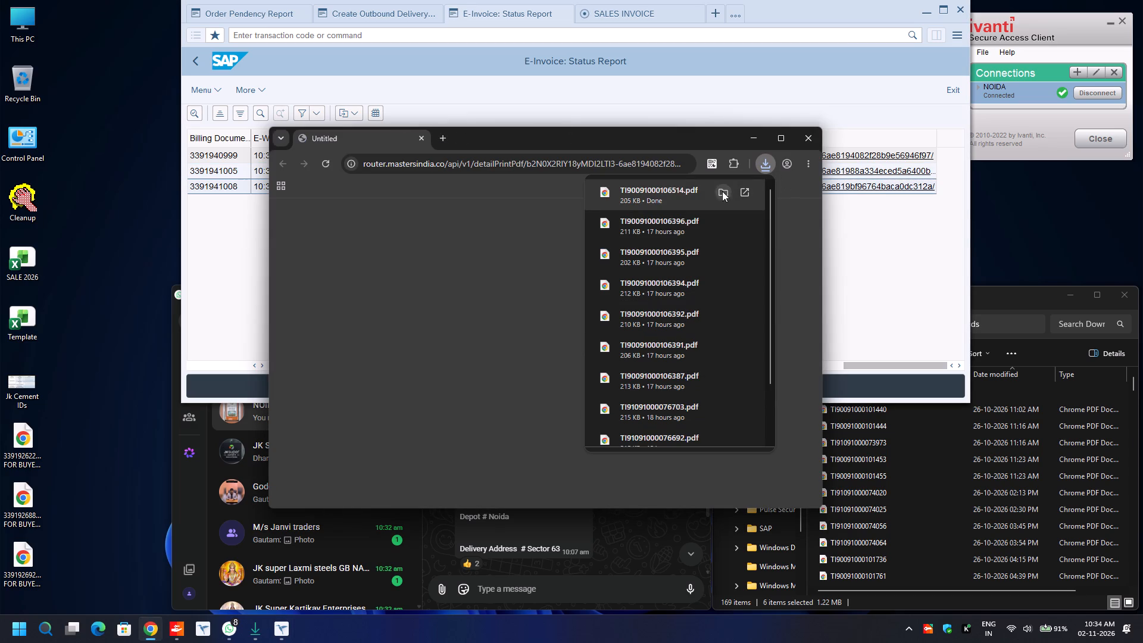
pyautogui.click(722, 191)
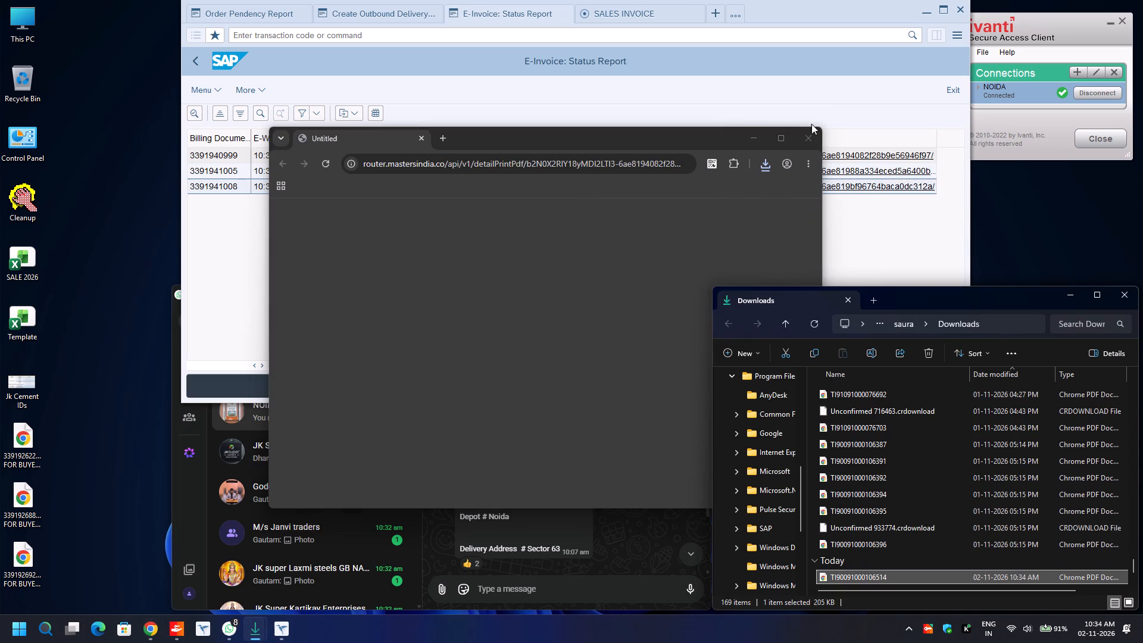
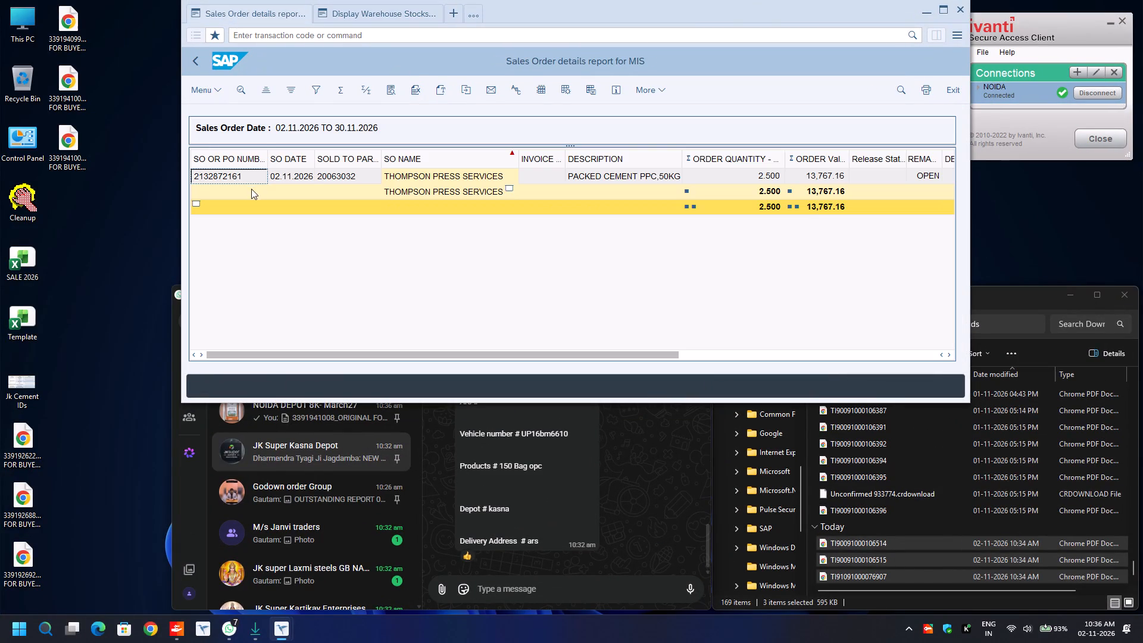
# Leave the sales order details report and open the ZSD_TRDI Transit Delivery Report from the favorites.
pyautogui.click(291, 36)
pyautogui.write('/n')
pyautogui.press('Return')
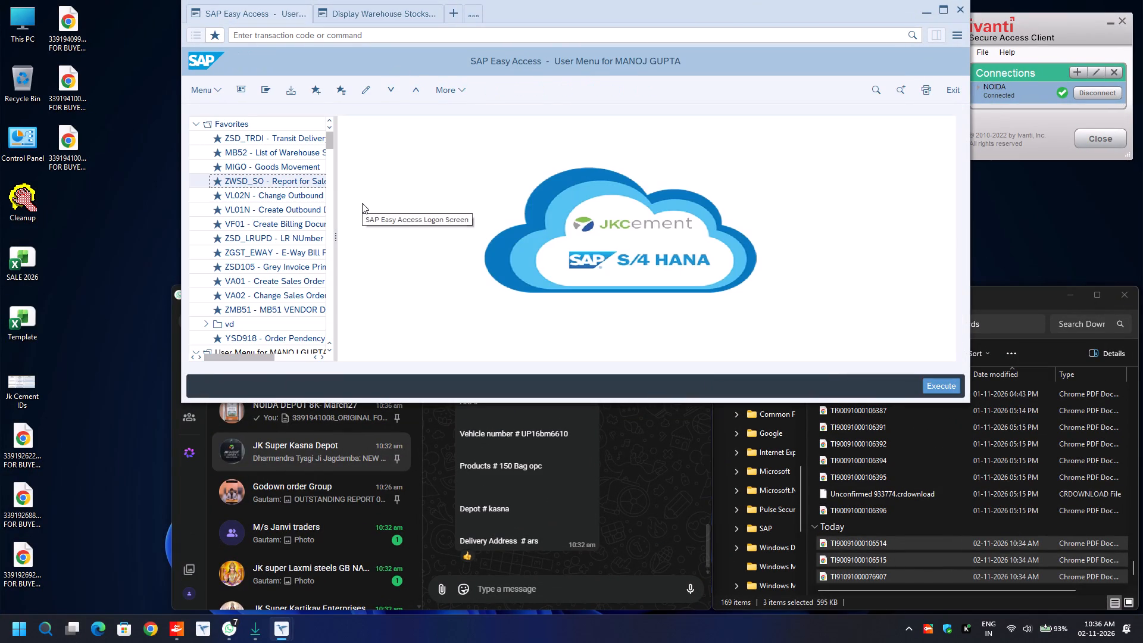
pyautogui.doubleClick(279, 141)
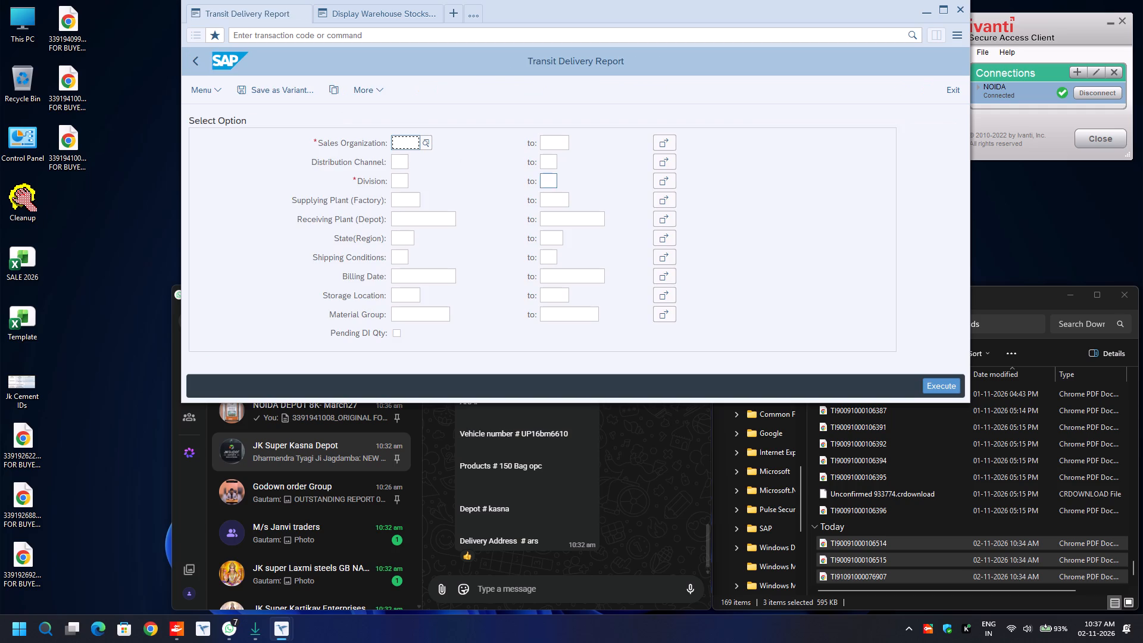
# Set the Sales Organization to 1000 and the Division range to 00 to 99.
pyautogui.press('BackSpace')
pyautogui.press('Down')
pyautogui.press('Return')
pyautogui.press('Down')
pyautogui.press('Down')
pyautogui.press('BackSpace')
pyautogui.press('Down')
pyautogui.press('Return')
pyautogui.press('Tab')
pyautogui.press('BackSpace')
pyautogui.press('Down')
pyautogui.press('Return')
# Enter 8134 as a single value in the multiple selection for Receiving Plant (Depot).
pyautogui.press('Down')
pyautogui.press('Down')
pyautogui.press('Tab')
pyautogui.press('Return')
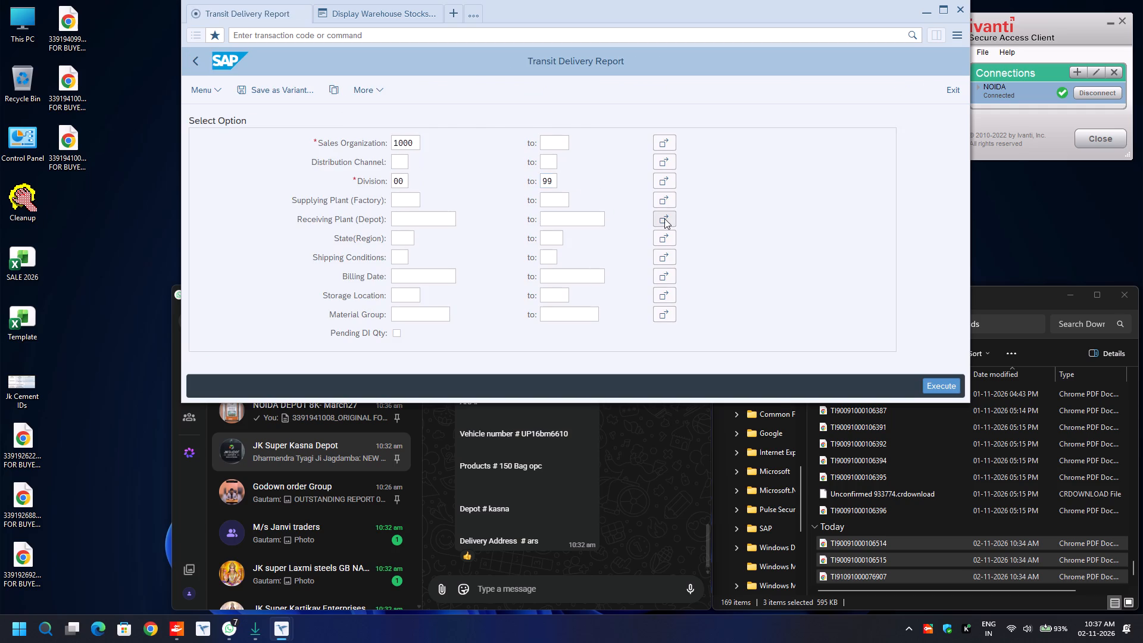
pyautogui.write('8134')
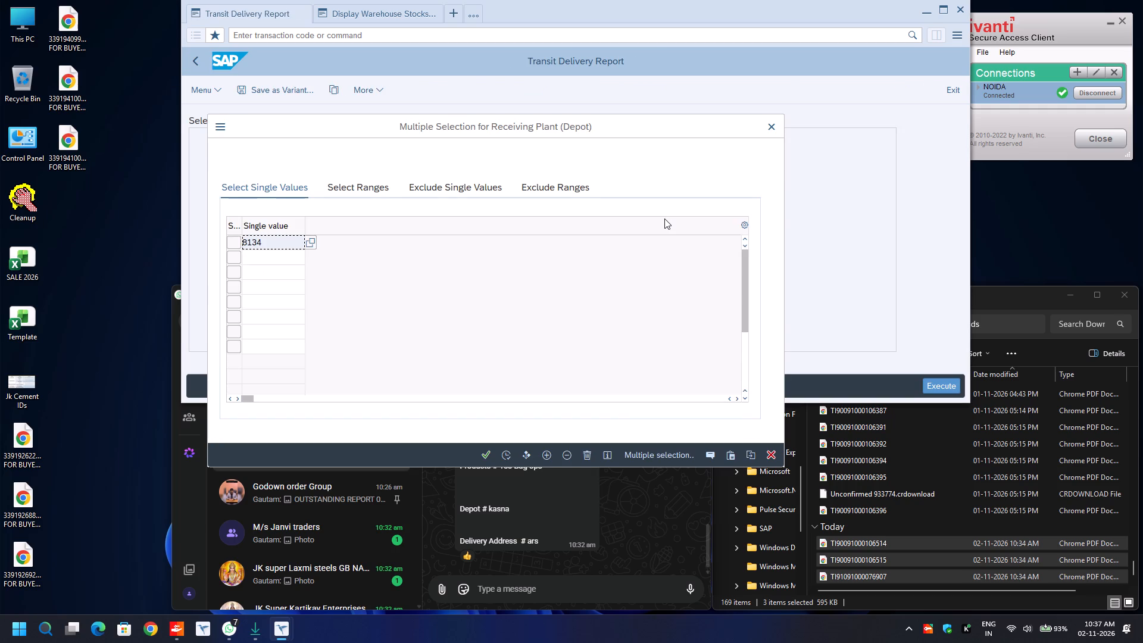
# Run the Transit Delivery Report for receiving plant 8134 with the Pending DI Qty option enabled.
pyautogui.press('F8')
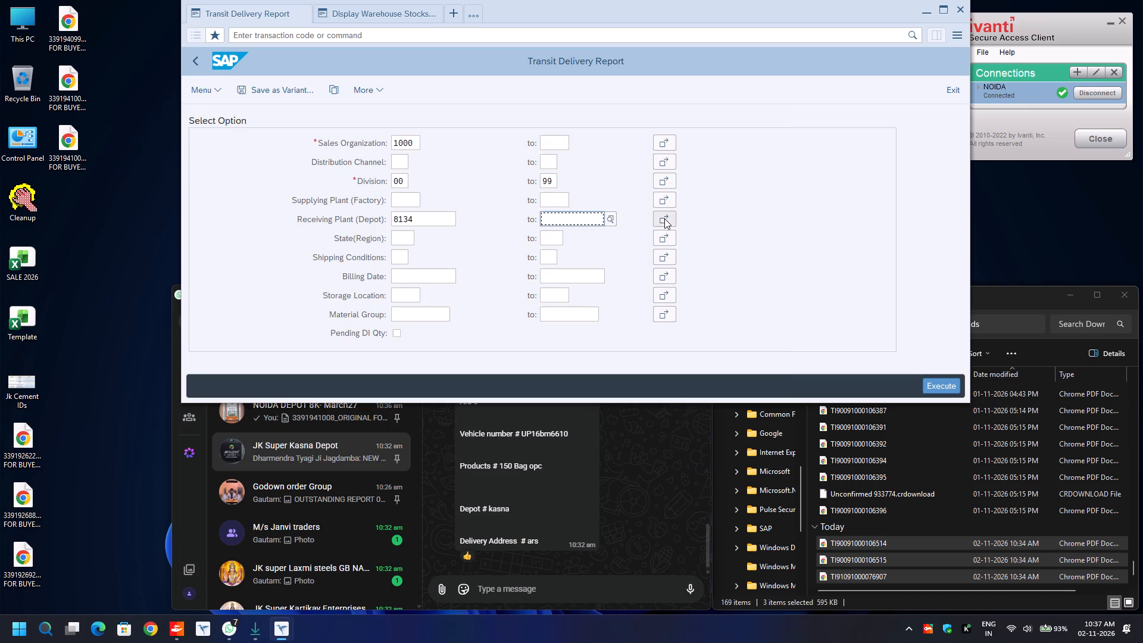
pyautogui.click(396, 335)
pyautogui.press('F8')
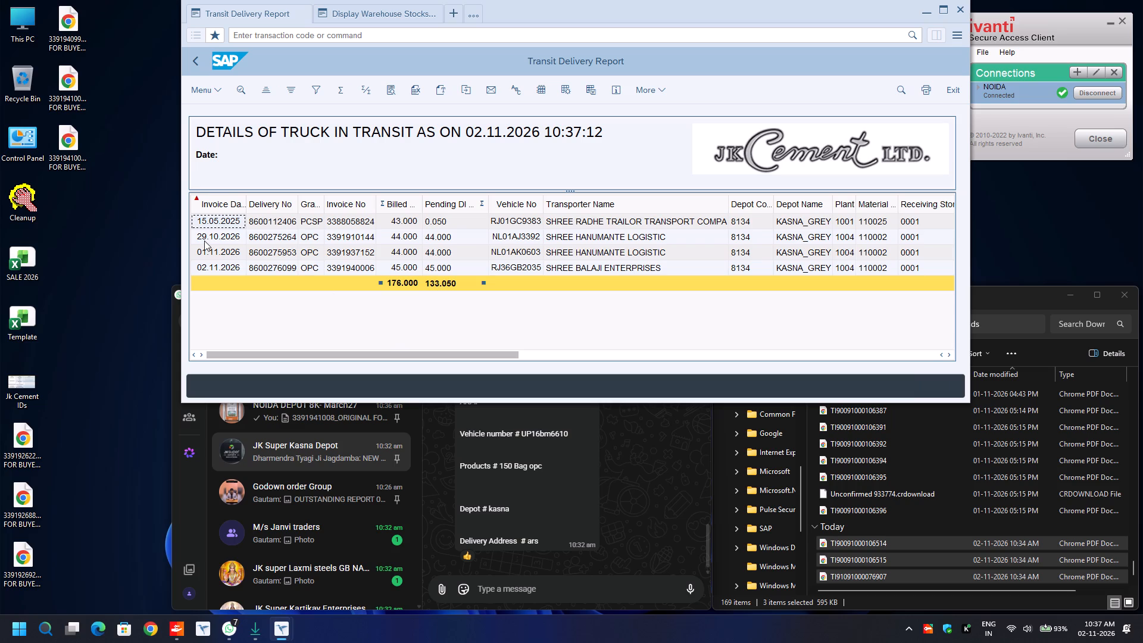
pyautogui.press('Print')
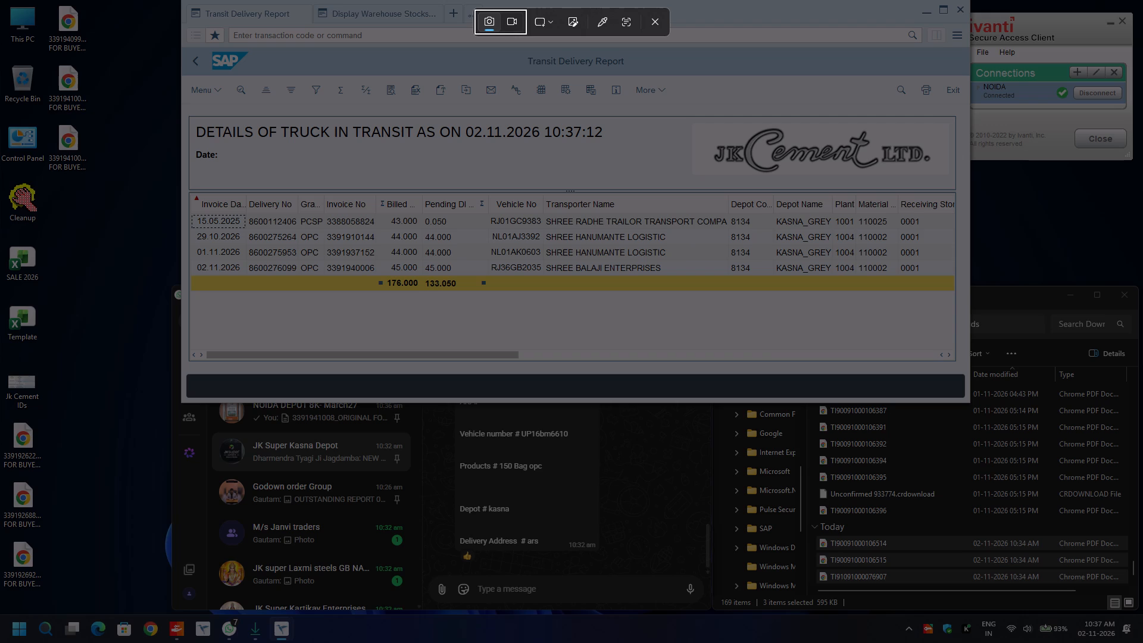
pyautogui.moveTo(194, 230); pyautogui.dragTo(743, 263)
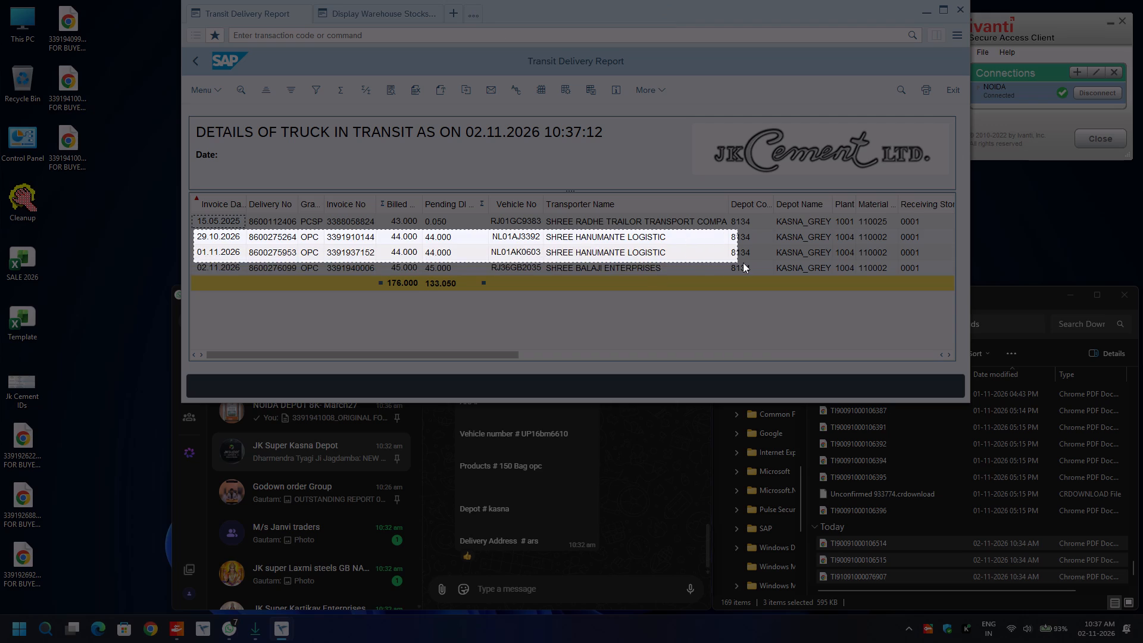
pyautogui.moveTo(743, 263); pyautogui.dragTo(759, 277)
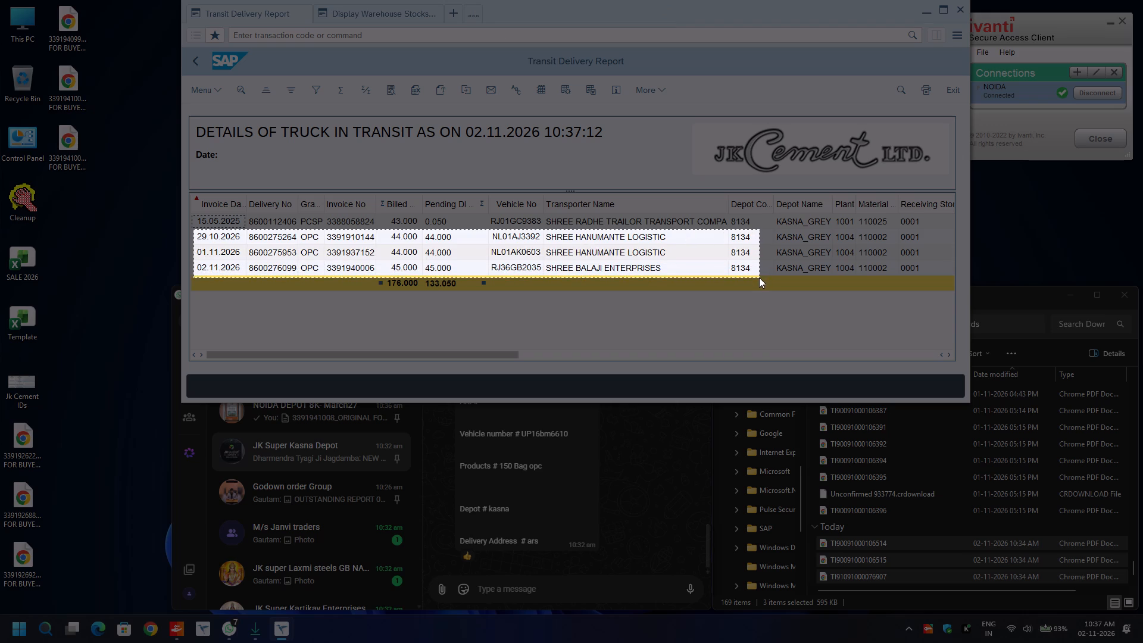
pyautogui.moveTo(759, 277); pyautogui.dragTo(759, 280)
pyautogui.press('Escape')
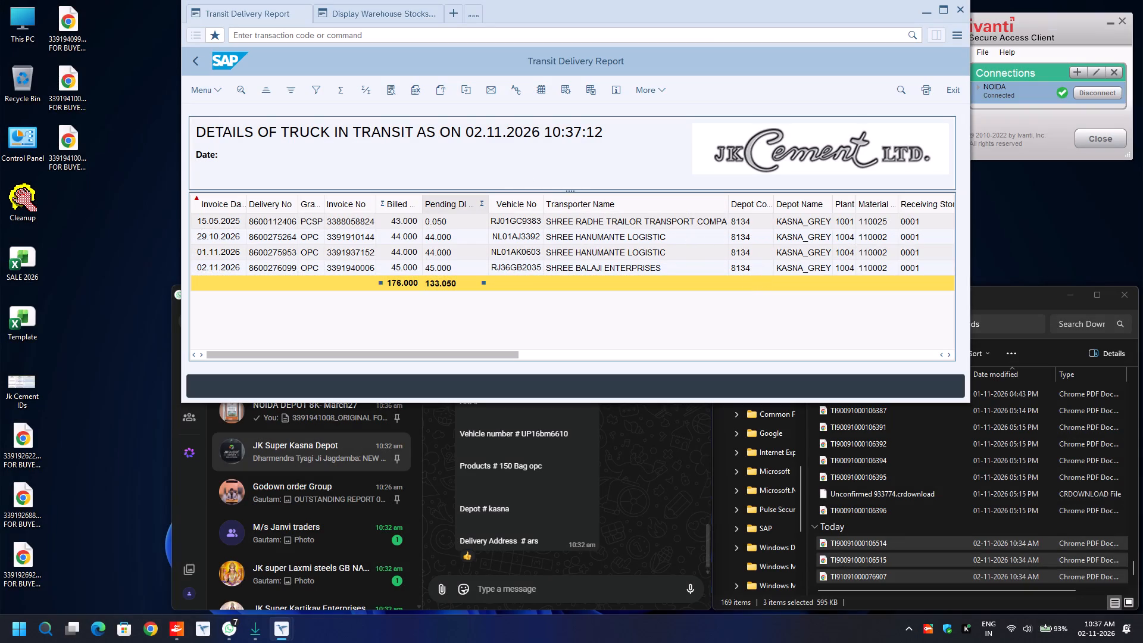
# Rerun the Transit Delivery Report for plant 8134 with the Pending DI Qty option disabled.
pyautogui.click(197, 57)
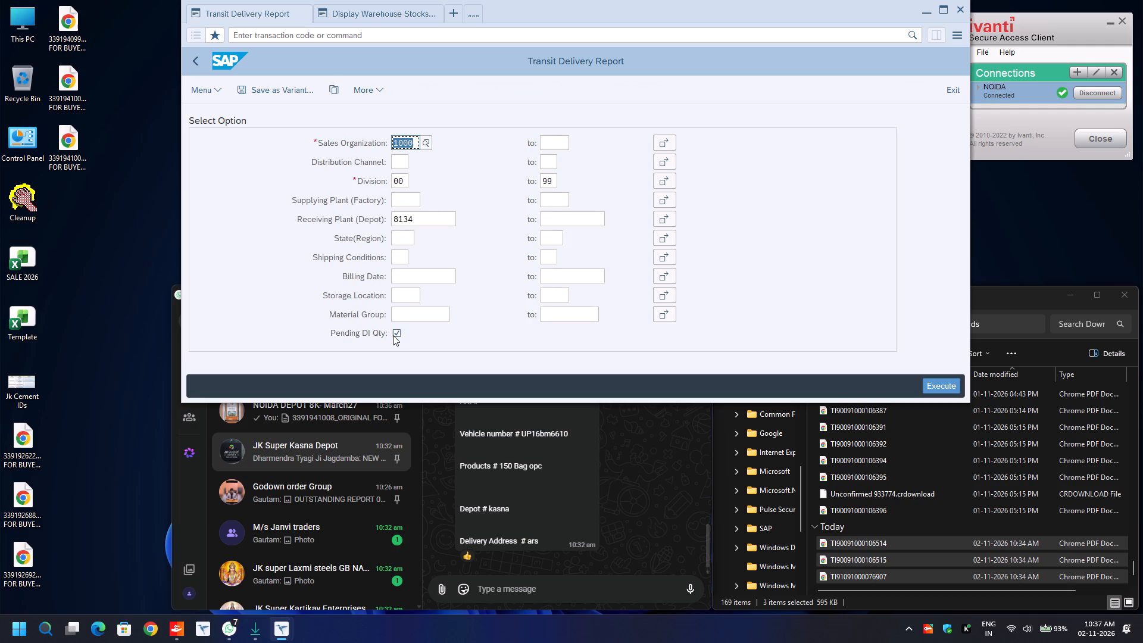
pyautogui.click(393, 335)
pyautogui.press('F8')
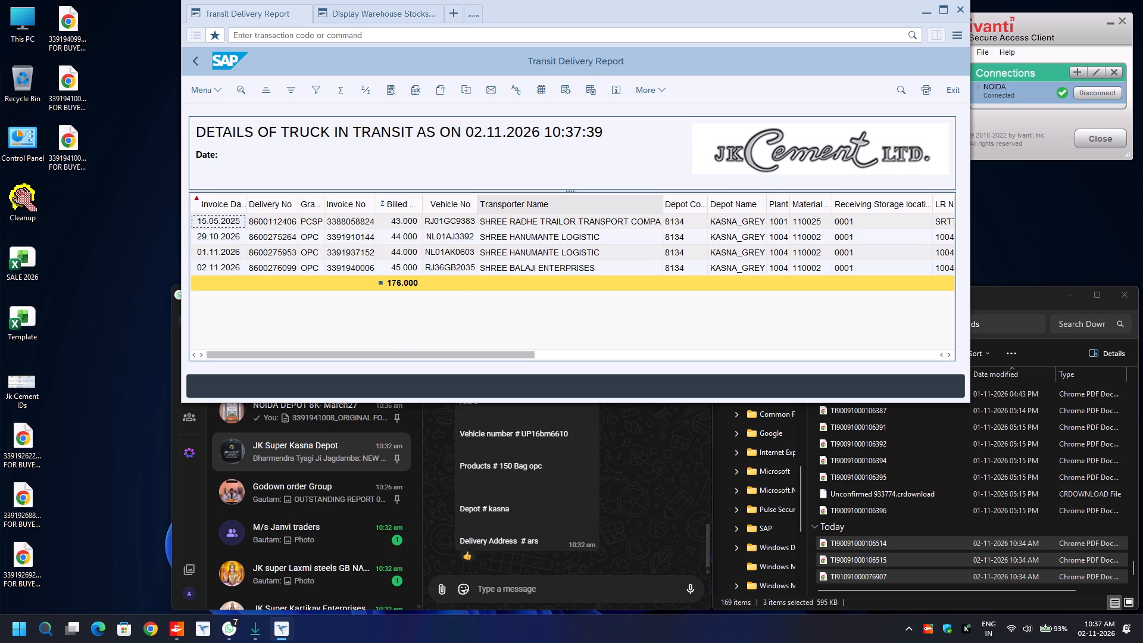
# Narrow the Transporter Name column and snip the in-transit rows dated 29.10.2026 to 02.11.2026, from invoice date through depot code.
pyautogui.moveTo(663, 201); pyautogui.dragTo(607, 212)
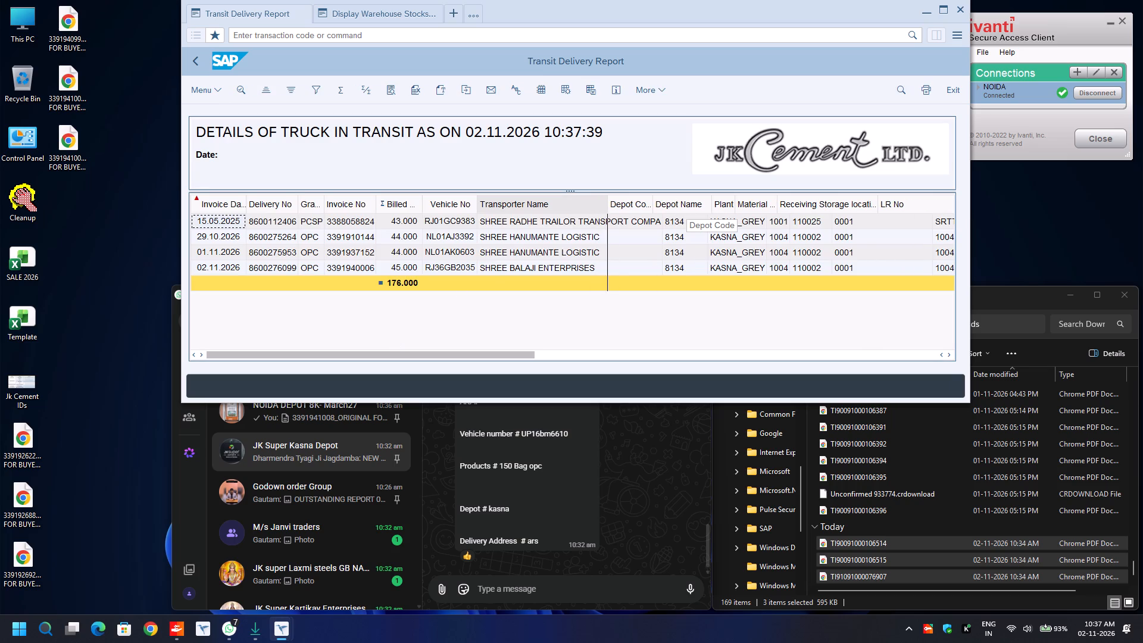
pyautogui.moveTo(607, 212); pyautogui.dragTo(604, 212)
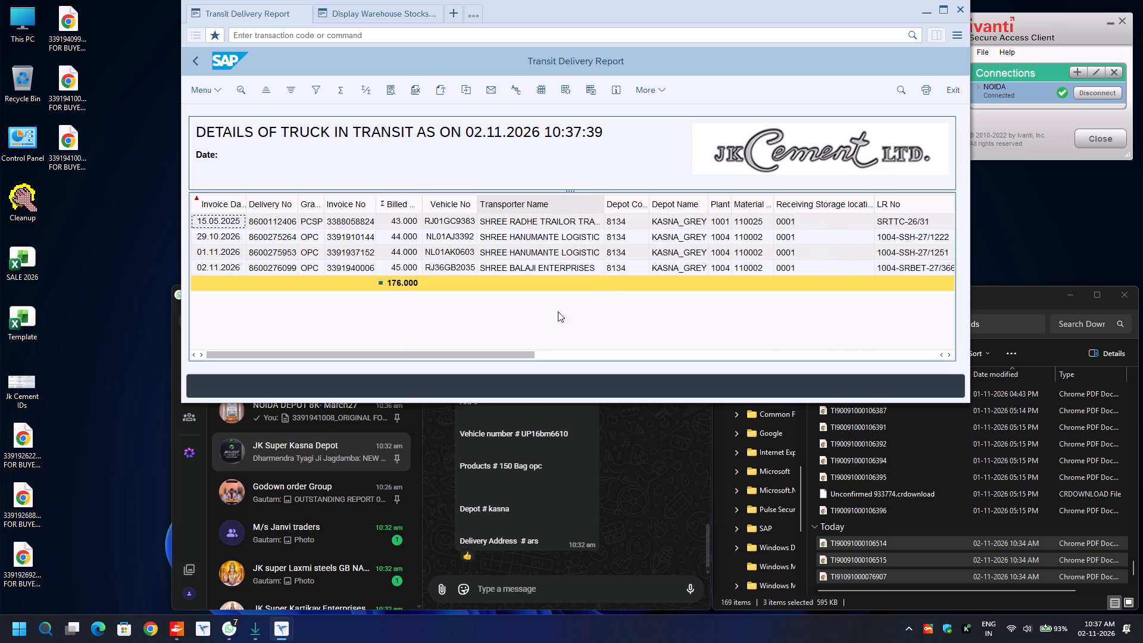
pyautogui.click(539, 330)
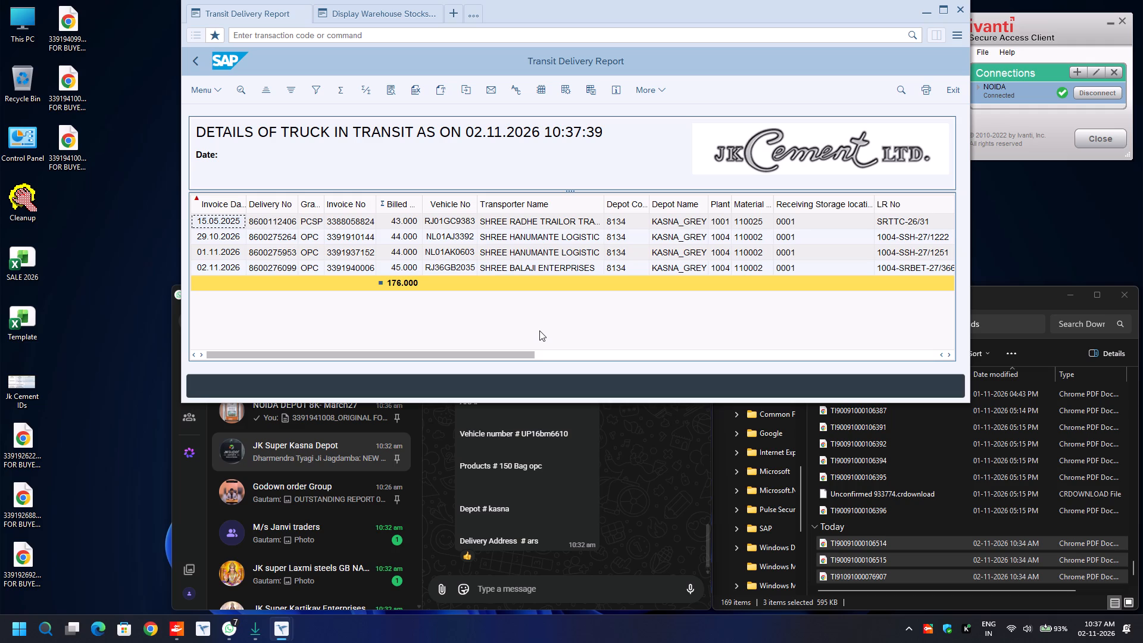
pyautogui.press('Print')
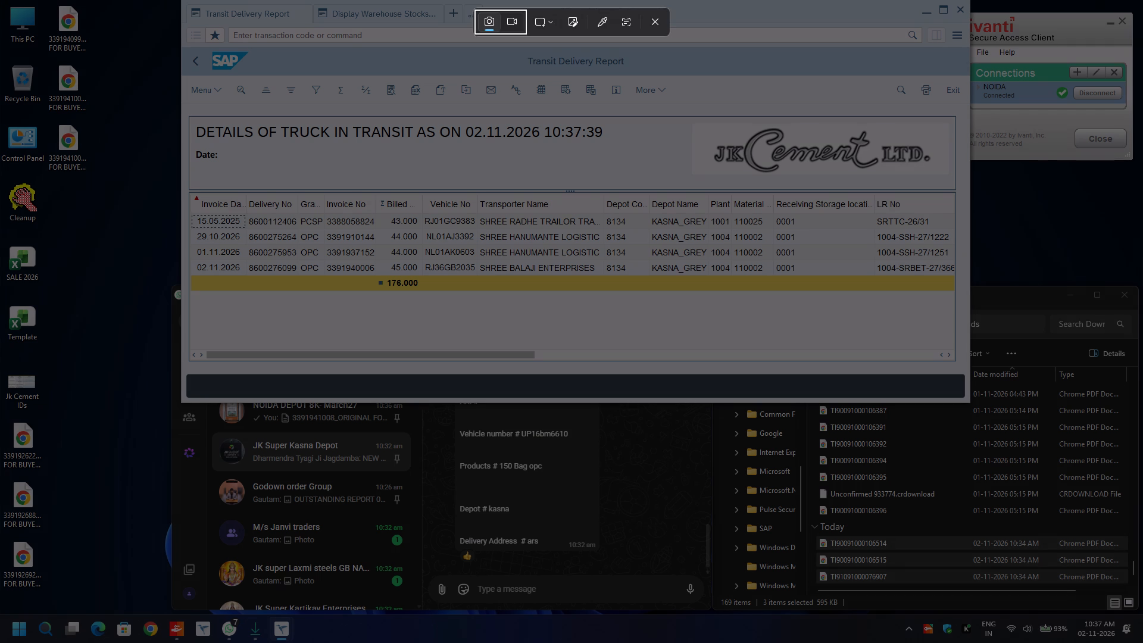
pyautogui.moveTo(195, 230); pyautogui.dragTo(713, 260)
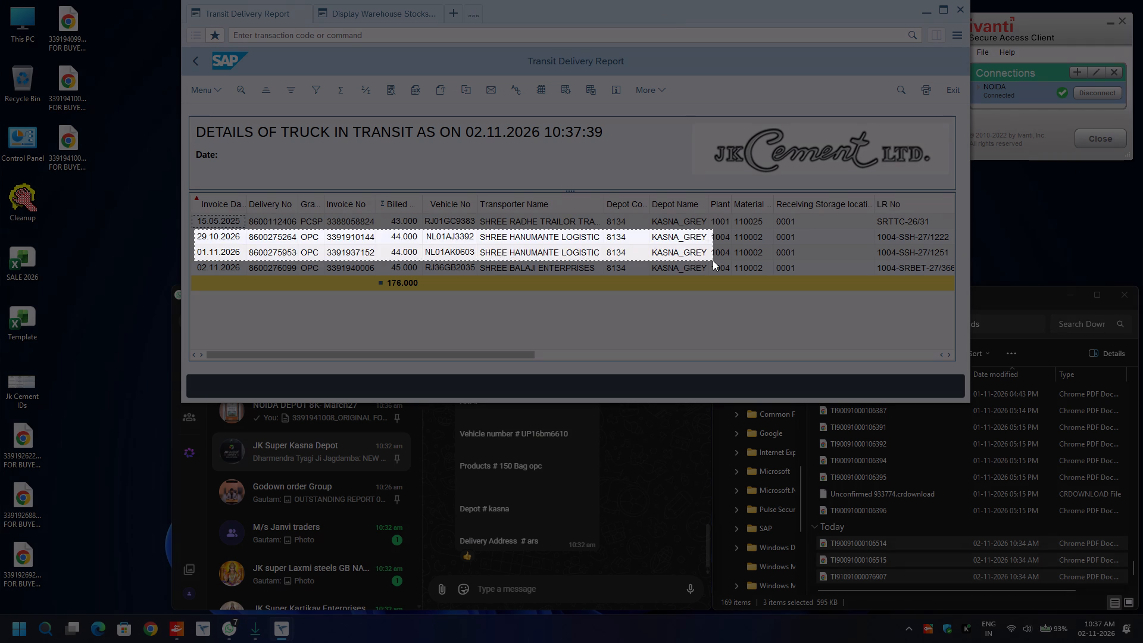
pyautogui.moveTo(713, 260); pyautogui.dragTo(636, 276)
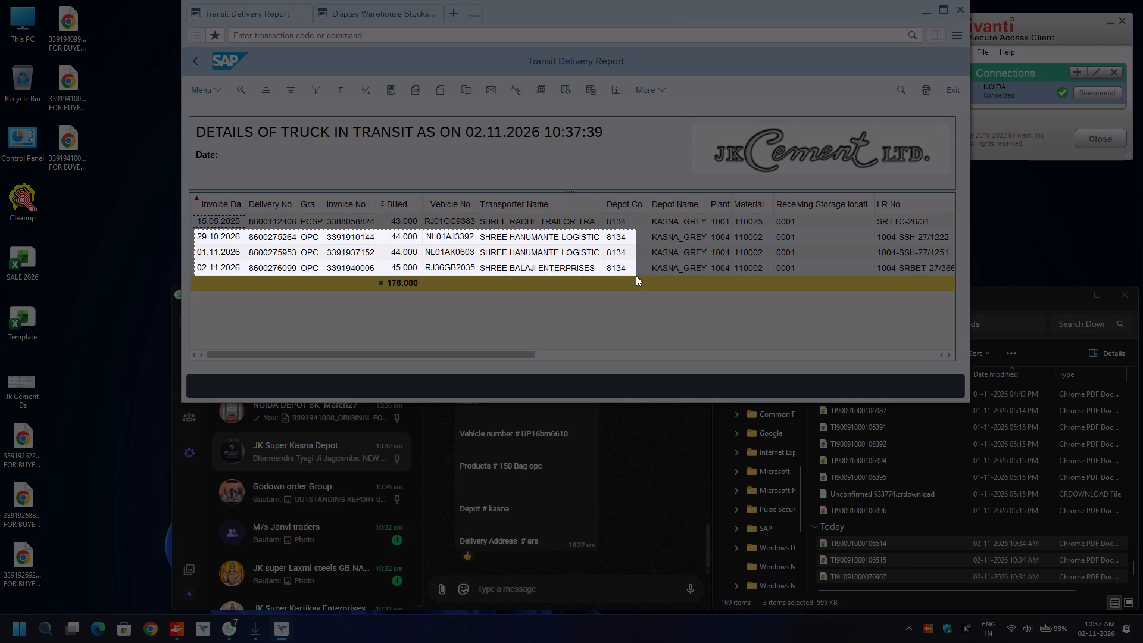
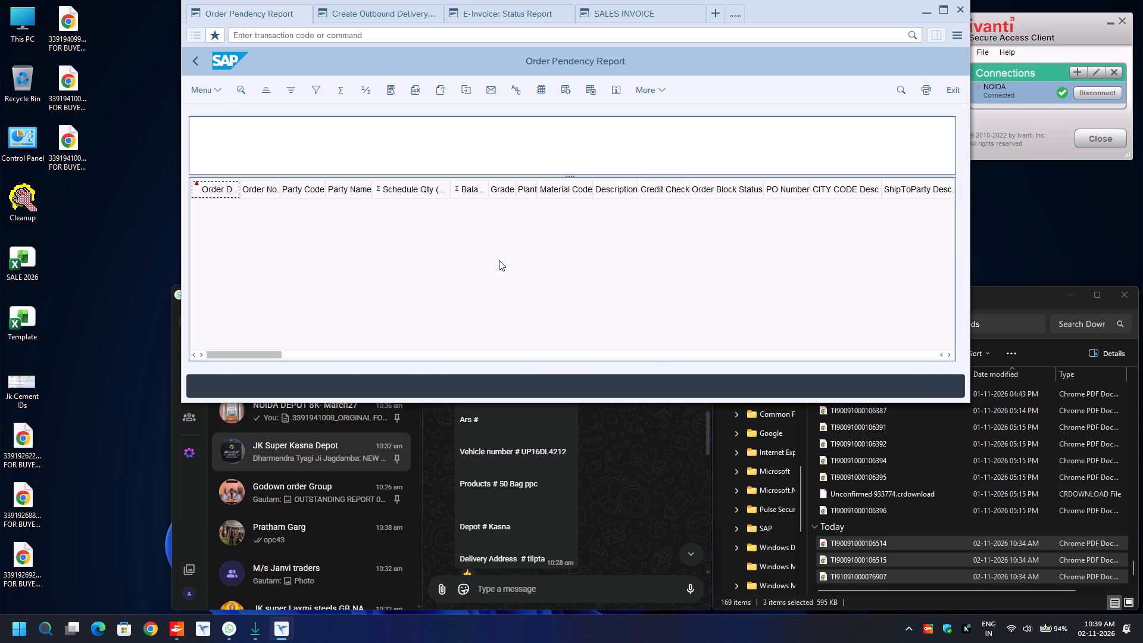
# Leave the Transit Delivery Report and open the ZWSD_SO sales order details report from the favorites.
pyautogui.hotkey('alt', 'Tab')
pyautogui.hotkey('alt', 'Tab')
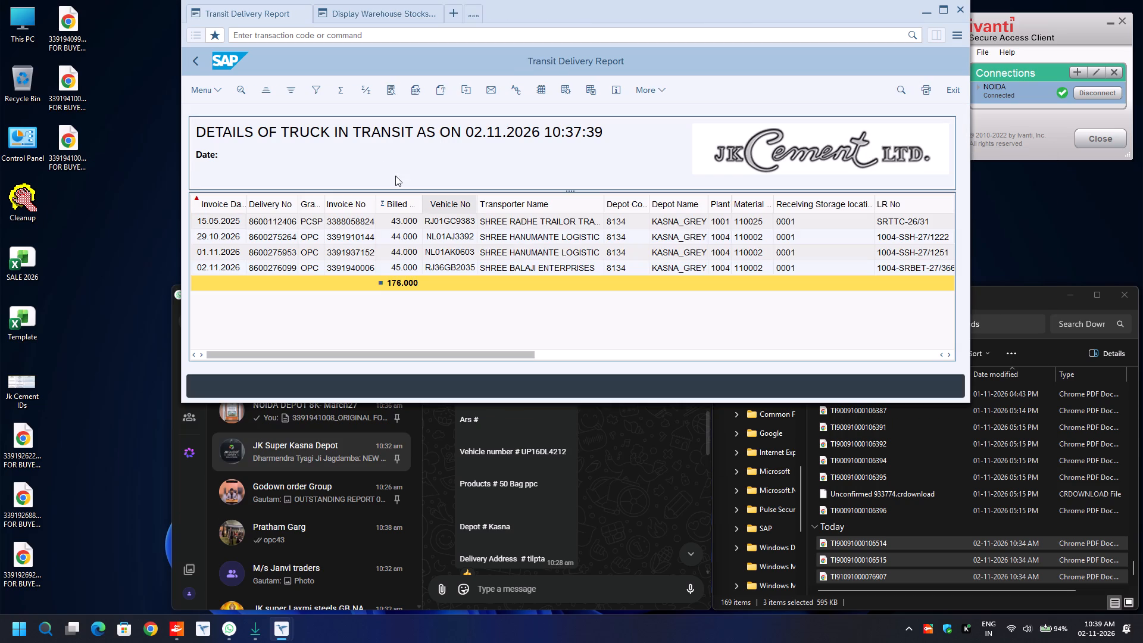
pyautogui.click(193, 58)
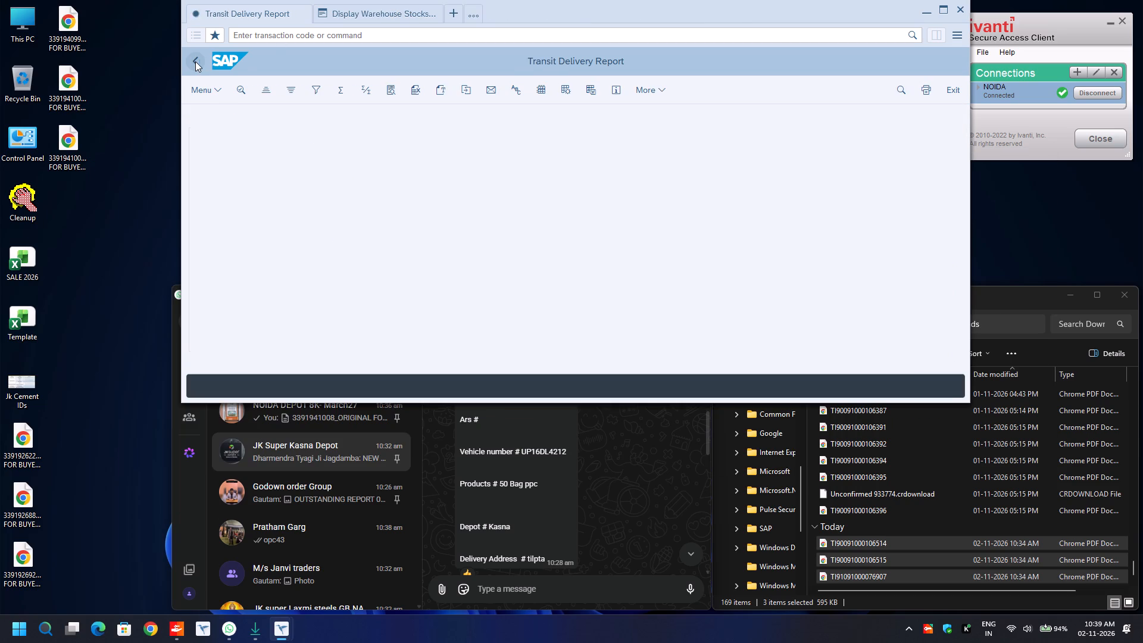
pyautogui.click(195, 61)
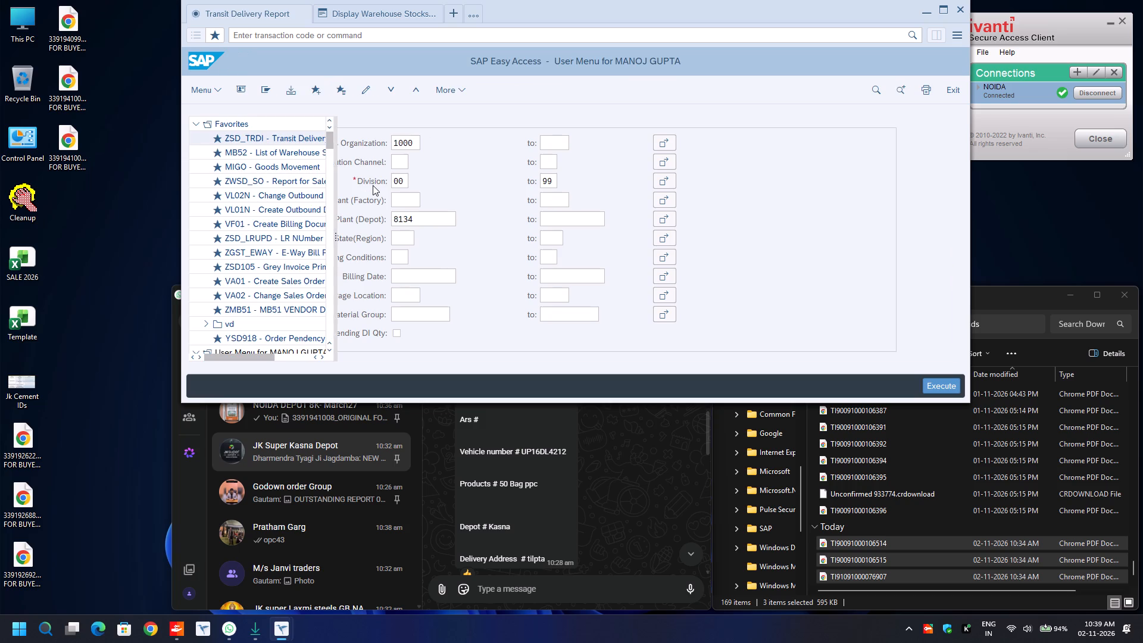
pyautogui.click(297, 180)
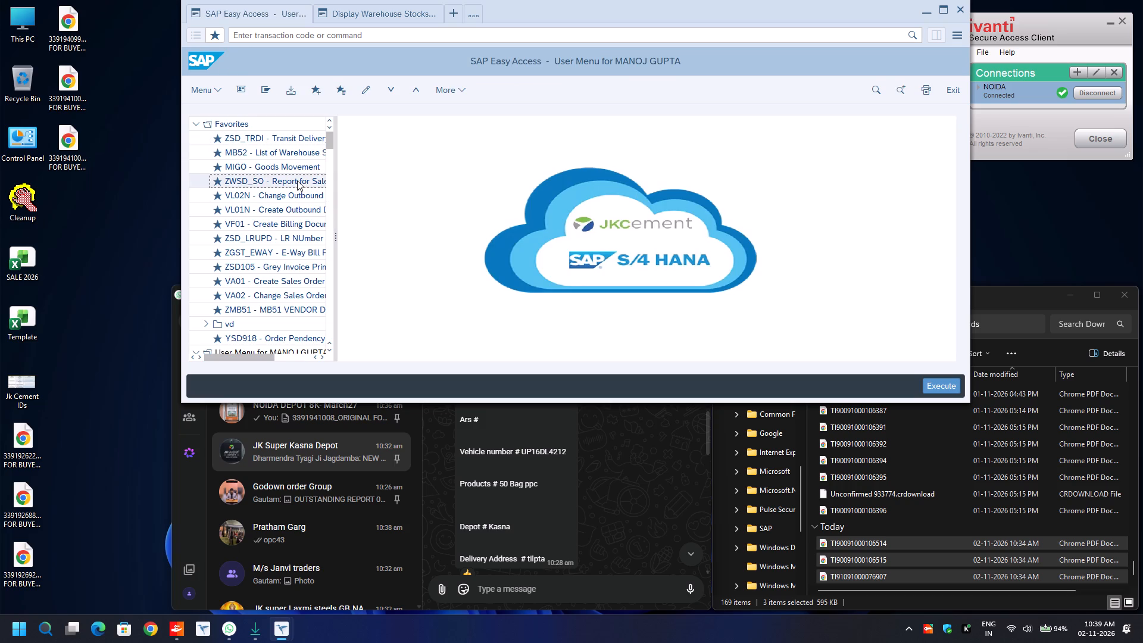
pyautogui.press('Return')
# Set the sales organization to 1000 and the sales order document date range to 02.11.2026 through 30.11.2026.
pyautogui.press('BackSpace')
pyautogui.press('Down')
pyautogui.press('Return')
pyautogui.press('Down')
pyautogui.press('BackSpace')
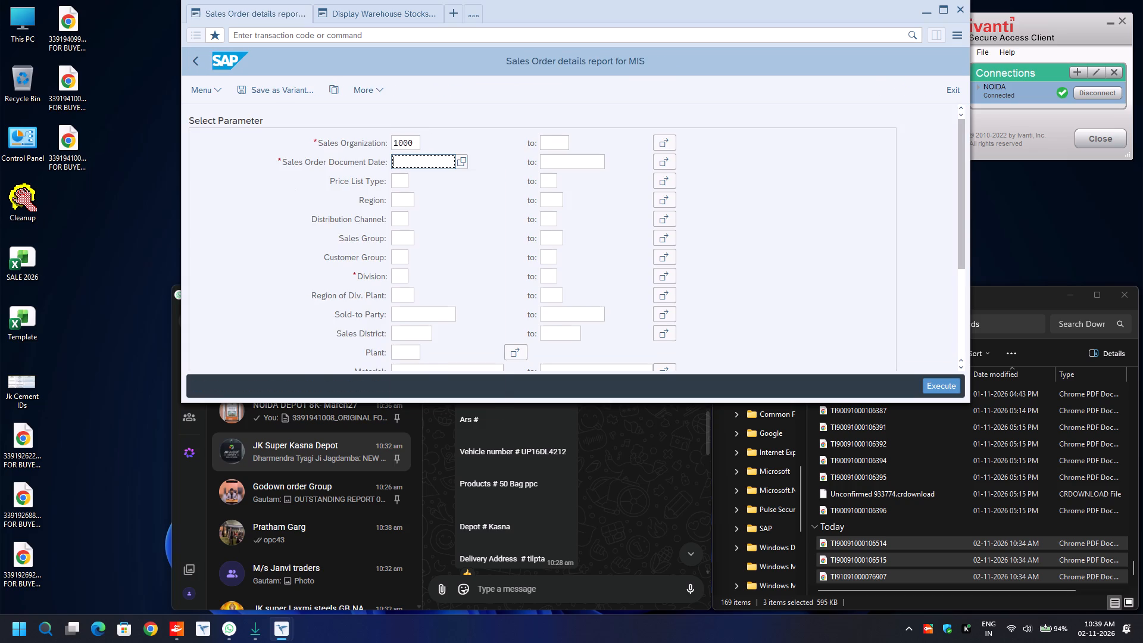
pyautogui.press('Down')
pyautogui.press('Return')
pyautogui.press('Tab')
pyautogui.press('BackSpace')
pyautogui.press('Down')
pyautogui.press('Return')
pyautogui.press('Return')
# Set the report's division range from 00 to 99.
pyautogui.press('BackSpace')
pyautogui.press('Down')
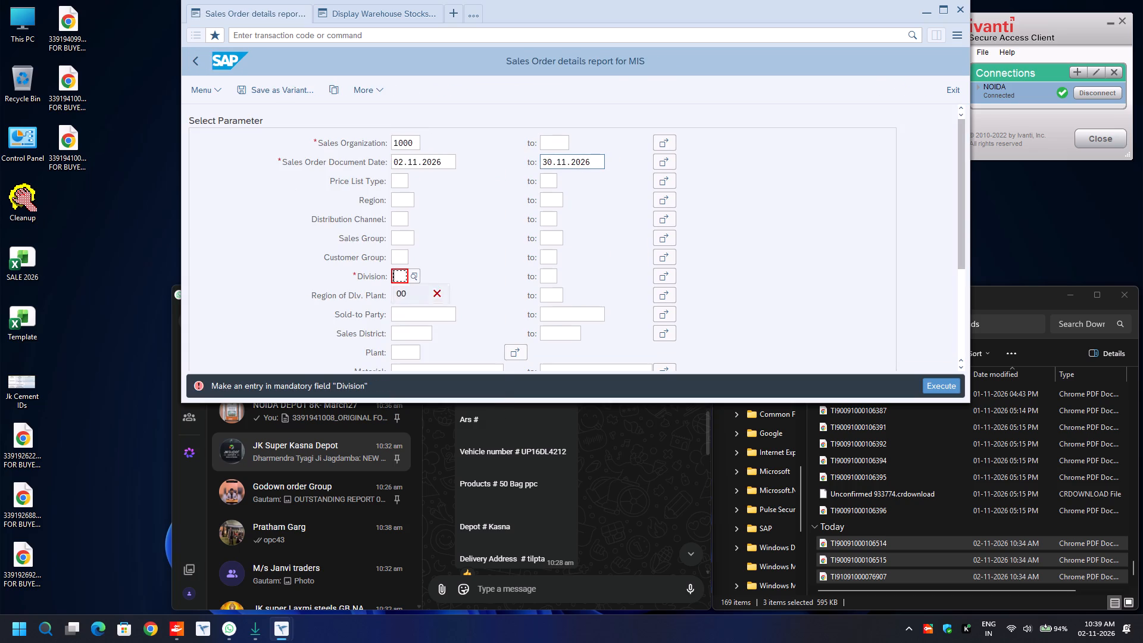
pyautogui.press('Return')
pyautogui.press('Tab')
pyautogui.press('BackSpace')
pyautogui.press('Down')
pyautogui.press('Return')
# Add plants 8134 and 8135 to the report's multiple plant selection and apply it.
pyautogui.press('Down')
pyautogui.press('Down')
pyautogui.press('Down')
pyautogui.press('Down')
pyautogui.press('Tab')
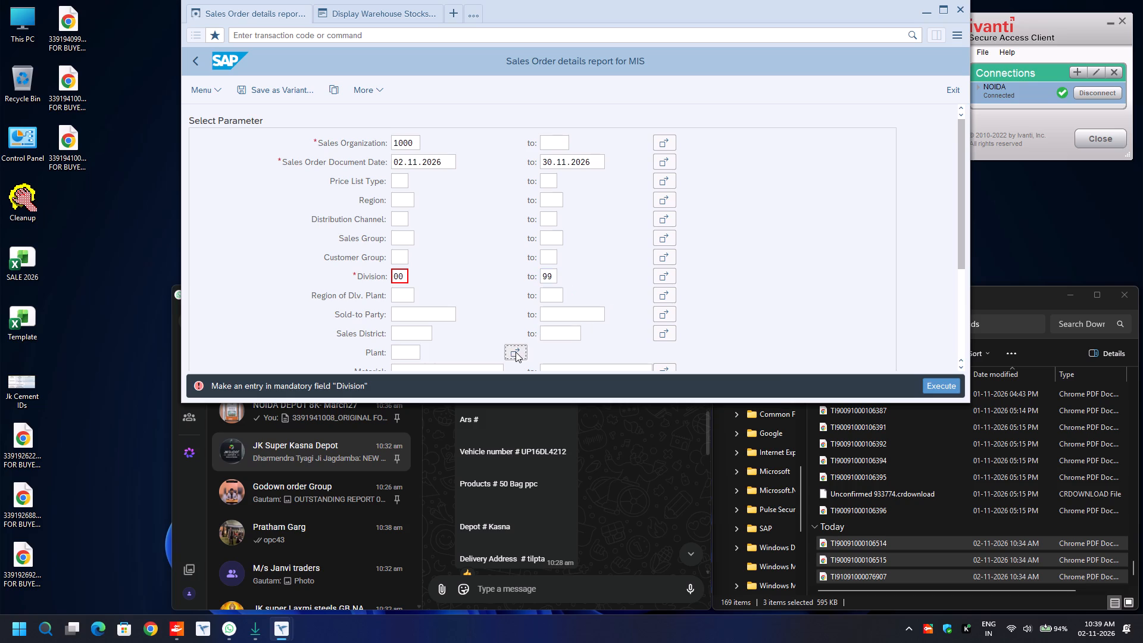
pyautogui.press('Return')
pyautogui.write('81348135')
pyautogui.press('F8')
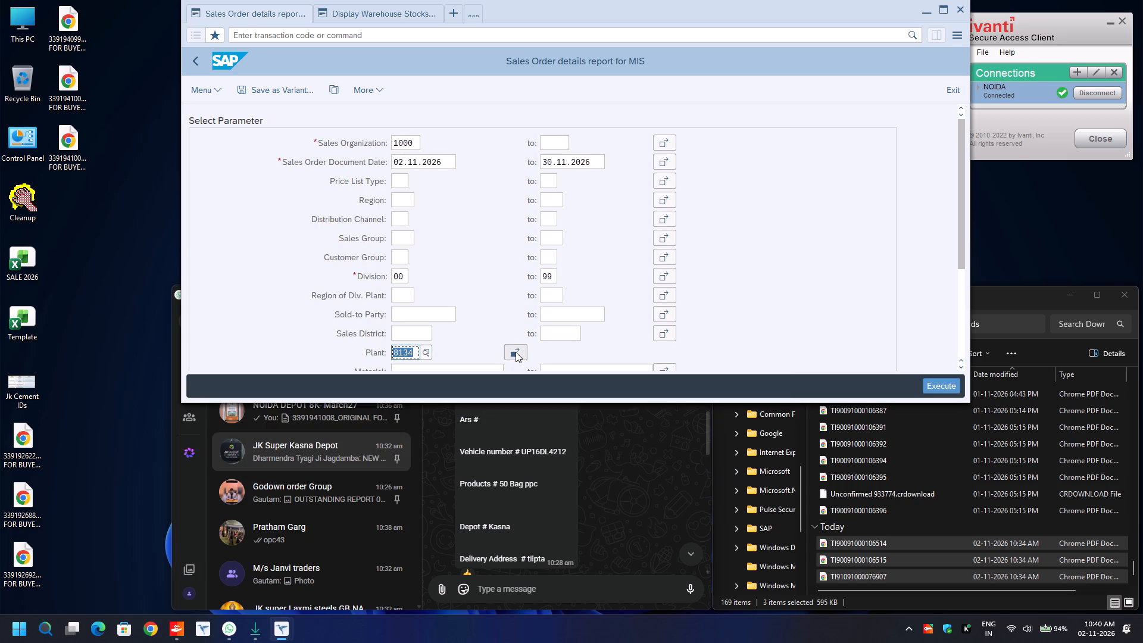
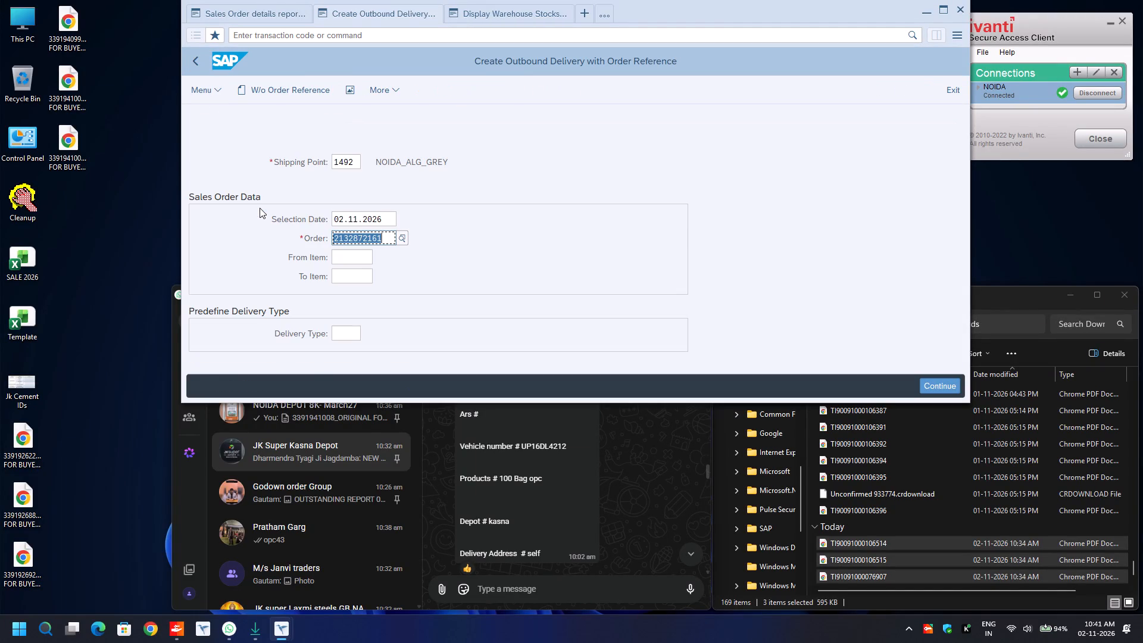
pyautogui.hotkey('ctrl', 'v')
pyautogui.press('Return')
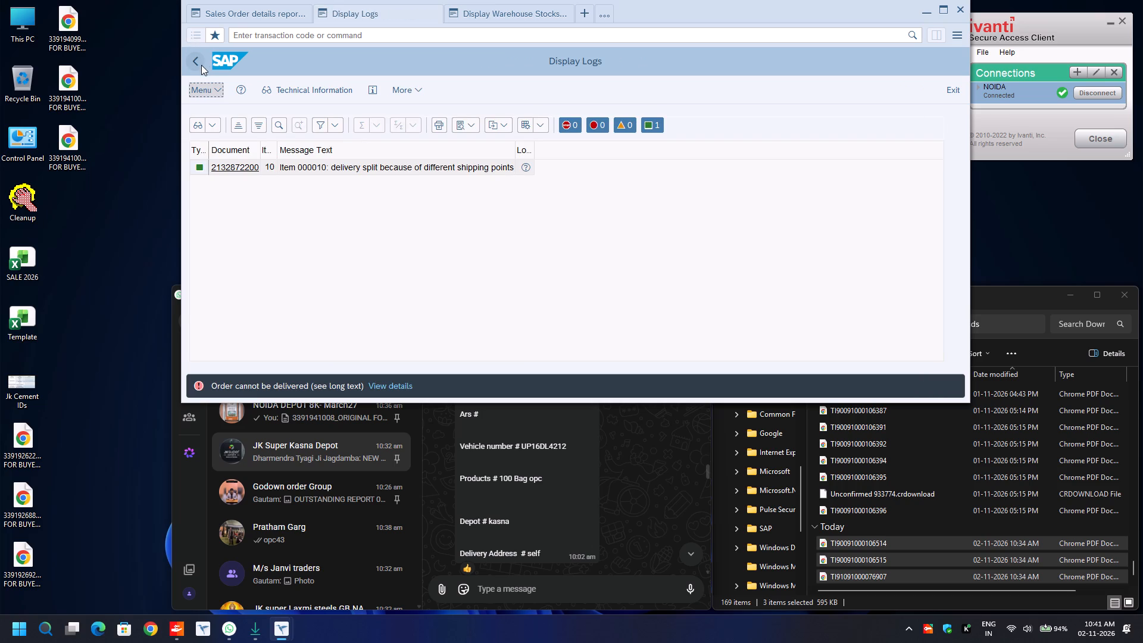
pyautogui.moveTo(201, 65); pyautogui.dragTo(195, 61)
pyautogui.moveTo(354, 163); pyautogui.dragTo(298, 162)
pyautogui.write('8134')
pyautogui.press('Return')
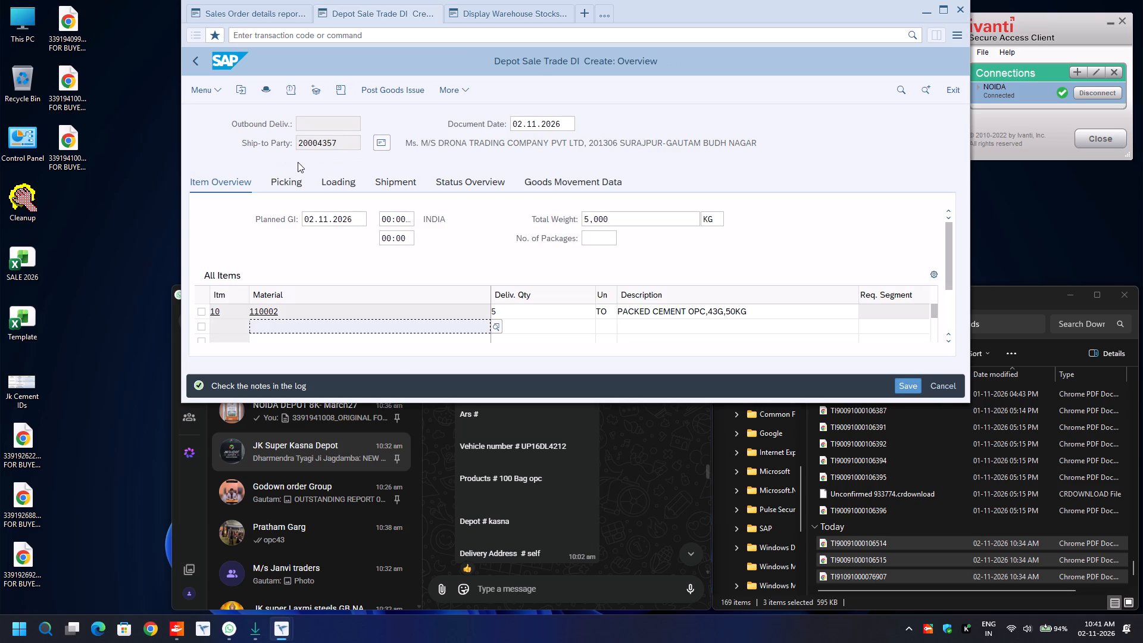
# Check the warehouse stocks report, and open the ZSD_TRDI Transit Delivery Report from the favorites in a new session.
pyautogui.click(501, 11)
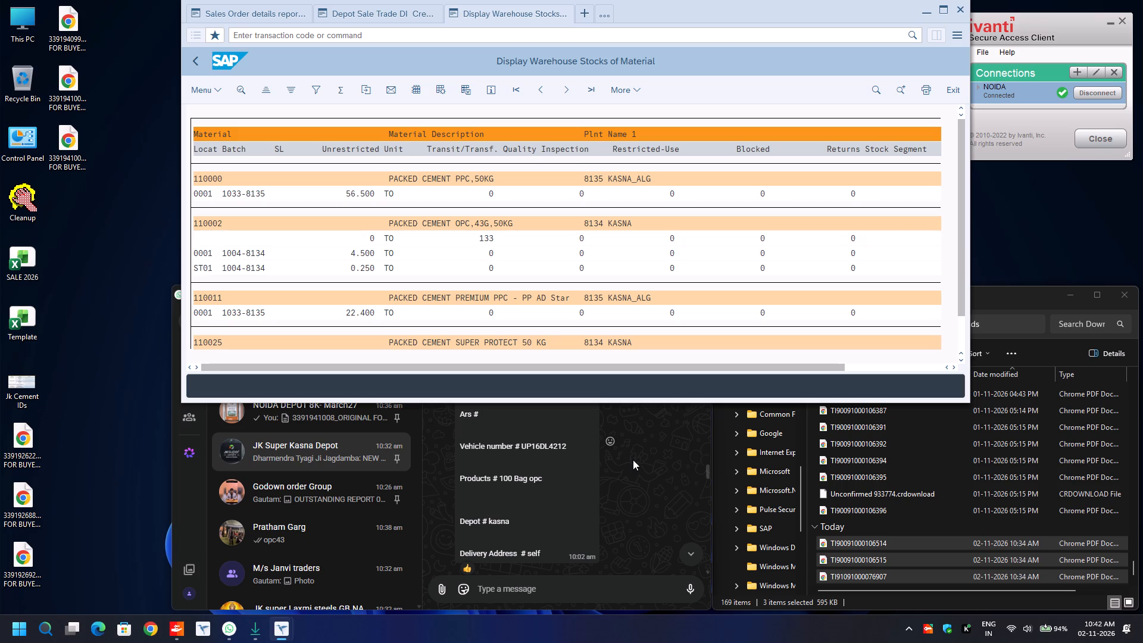
pyautogui.click(588, 15)
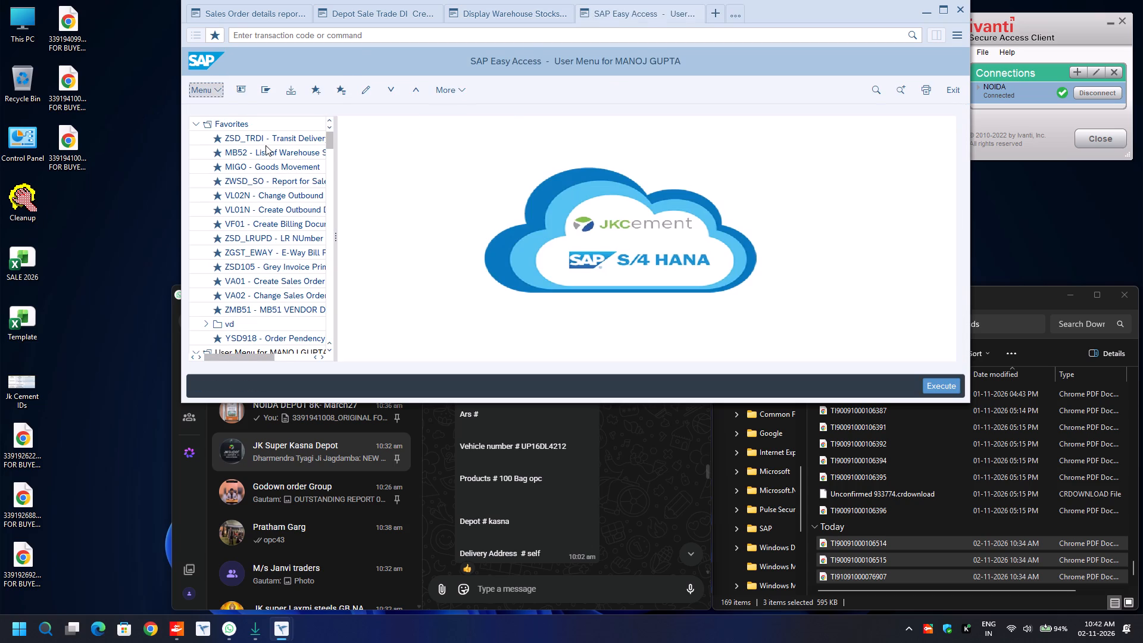
pyautogui.doubleClick(266, 145)
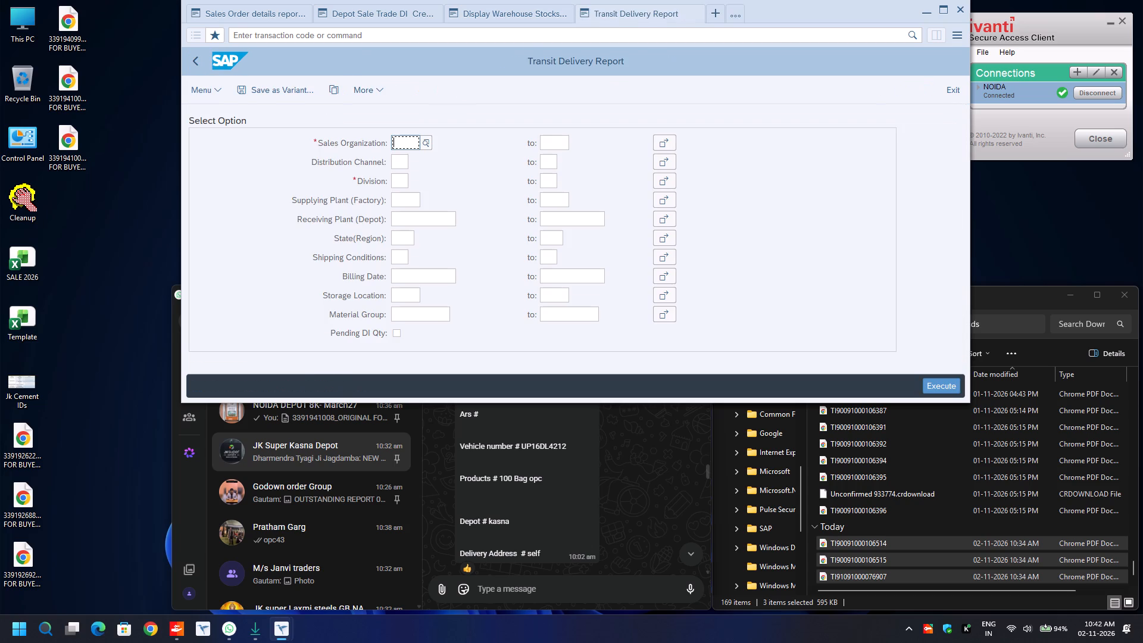
# Set the transit report's sales organization to 1000 and its division range from 00 to 99.
pyautogui.press('BackSpace')
pyautogui.press('Down')
pyautogui.press('Return')
pyautogui.press('Down')
pyautogui.press('Down')
pyautogui.press('BackSpace')
pyautogui.press('Down')
pyautogui.press('Return')
pyautogui.press('Tab')
pyautogui.press('BackSpace')
pyautogui.press('Down')
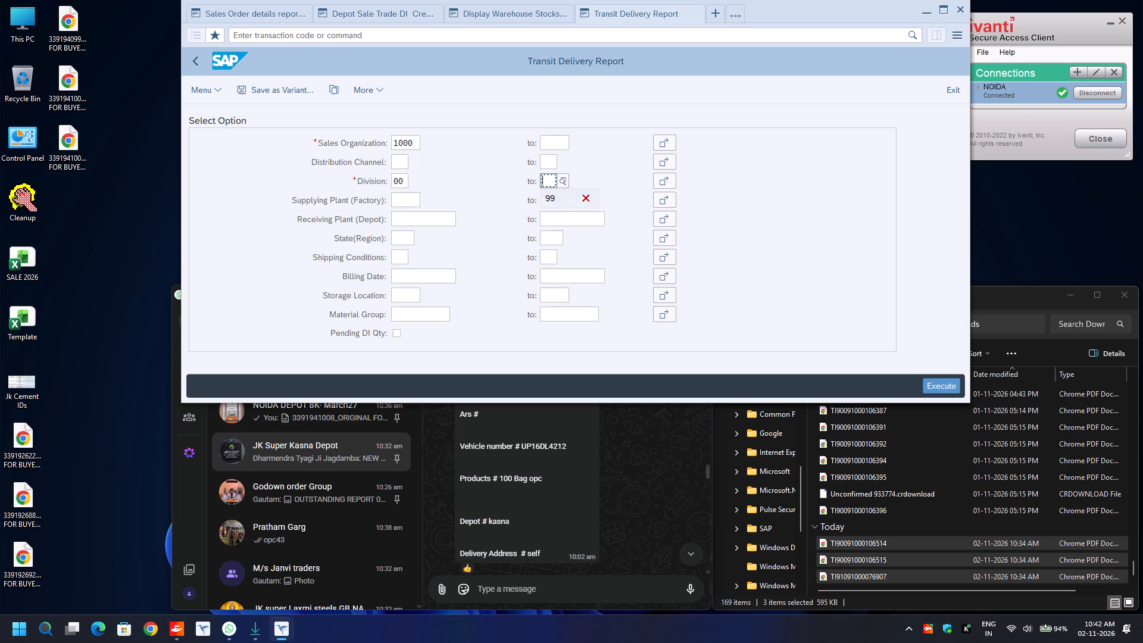
pyautogui.press('Return')
# Enter depot 8134 as the receiving plant for the transit report.
pyautogui.press('Tab')
pyautogui.press('Tab')
pyautogui.press('Down')
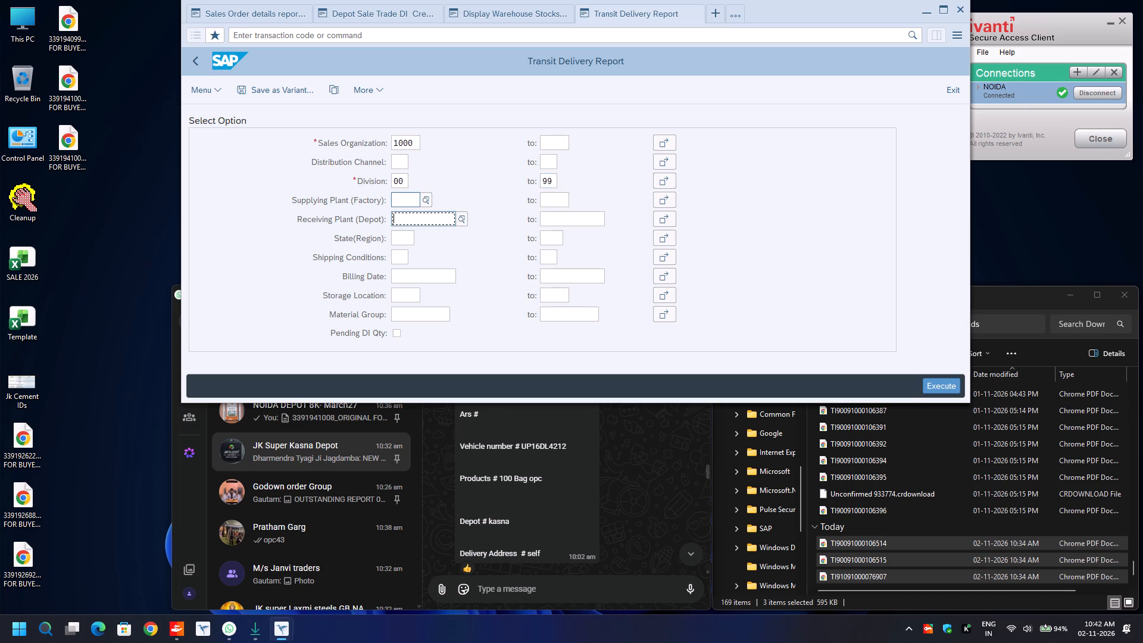
pyautogui.write('8134')
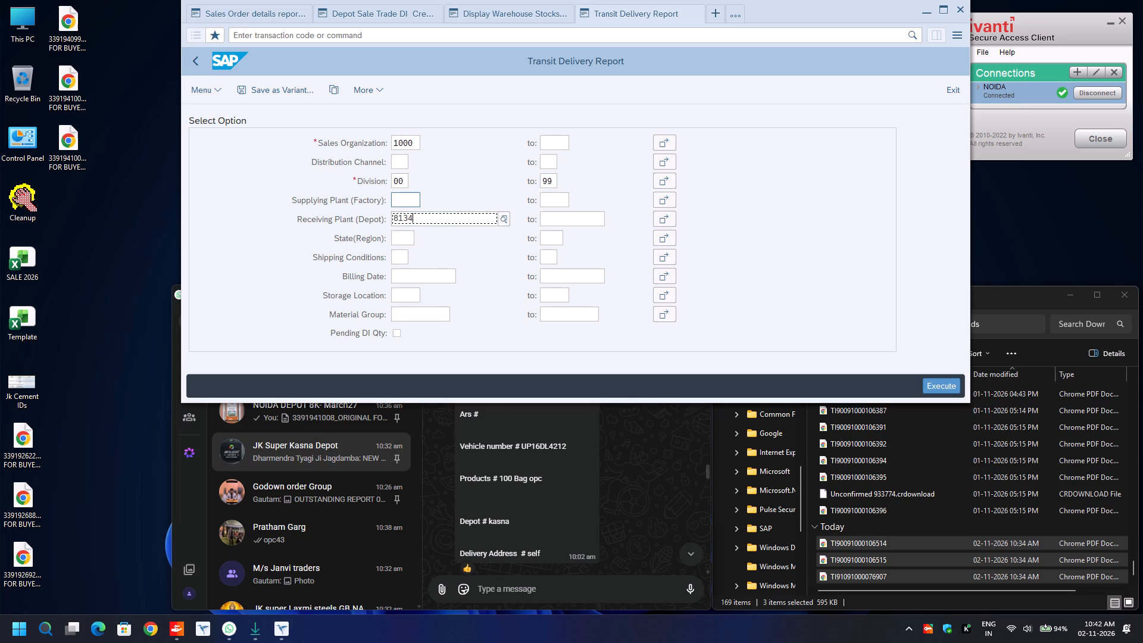
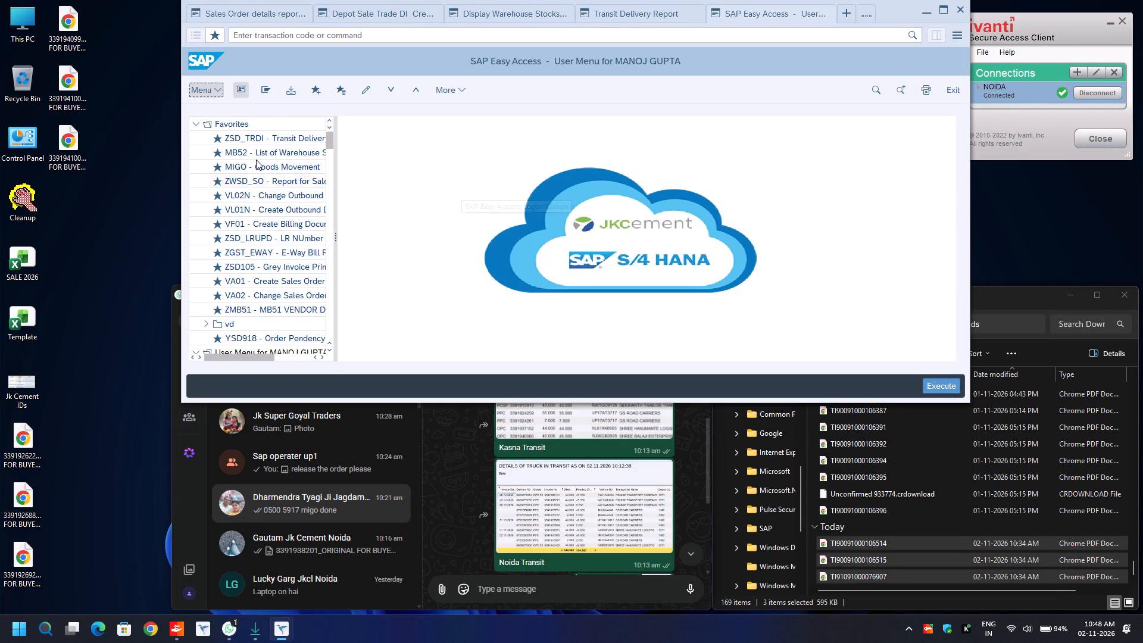
# Open the MIGO Goods Movement transaction from the favorites.
pyautogui.click(270, 230)
pyautogui.press('Down')
pyautogui.press('Up')
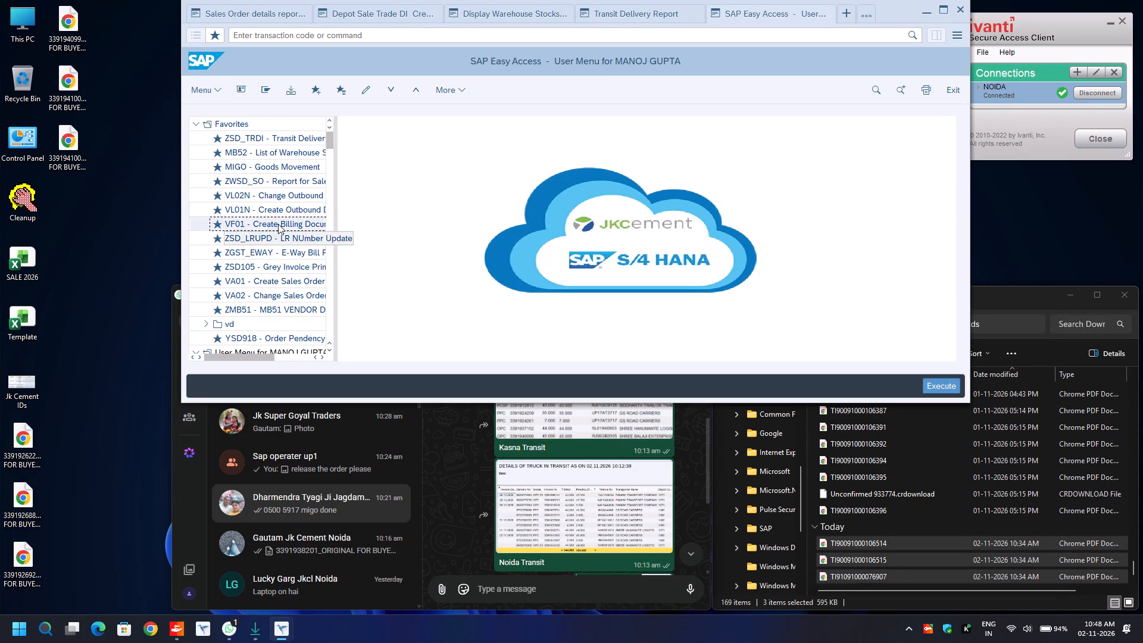
pyautogui.press('Up')
pyautogui.press('Up')
pyautogui.press('Up')
pyautogui.press('Down')
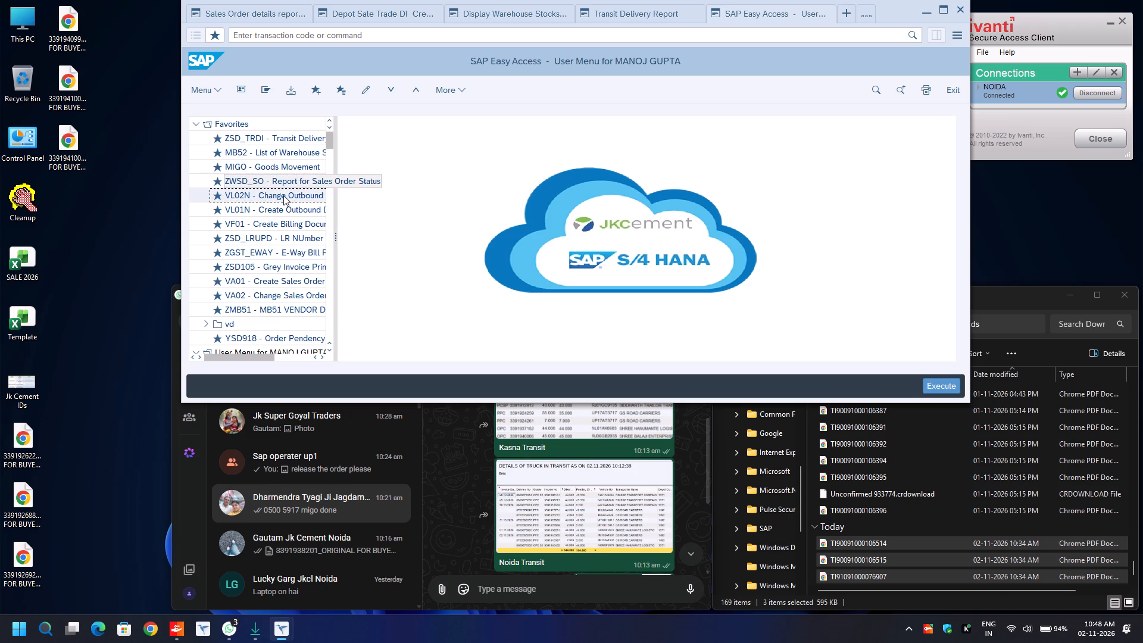
pyautogui.press('Up')
pyautogui.press('Up')
pyautogui.press('Up')
pyautogui.press('Down')
pyautogui.press('Return')
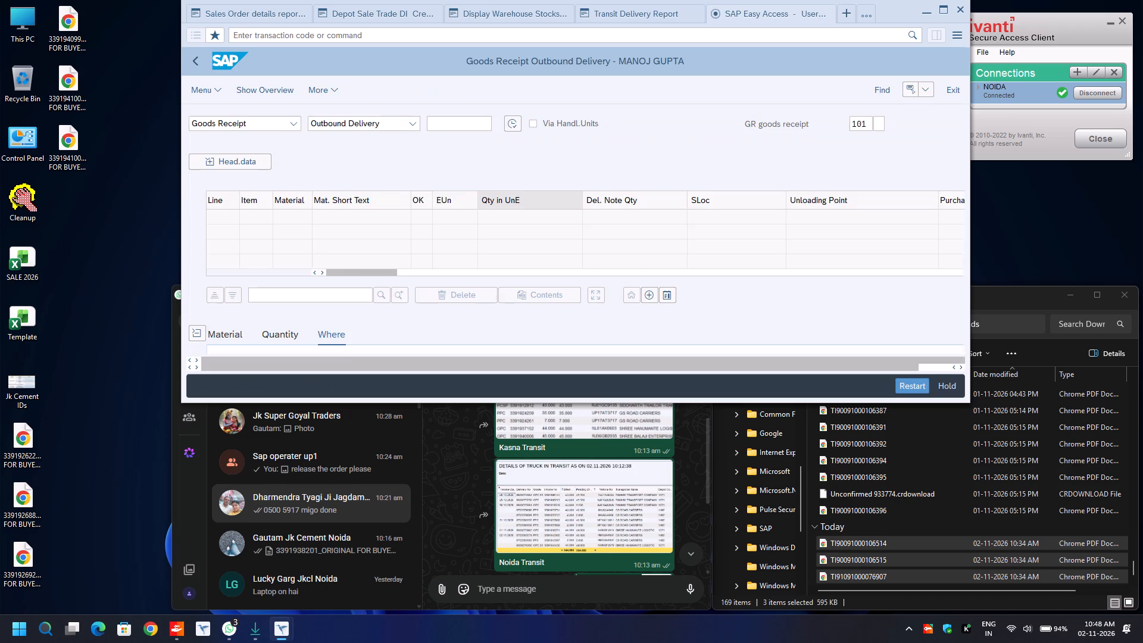
pyautogui.hotkey('ctrl', 'v')
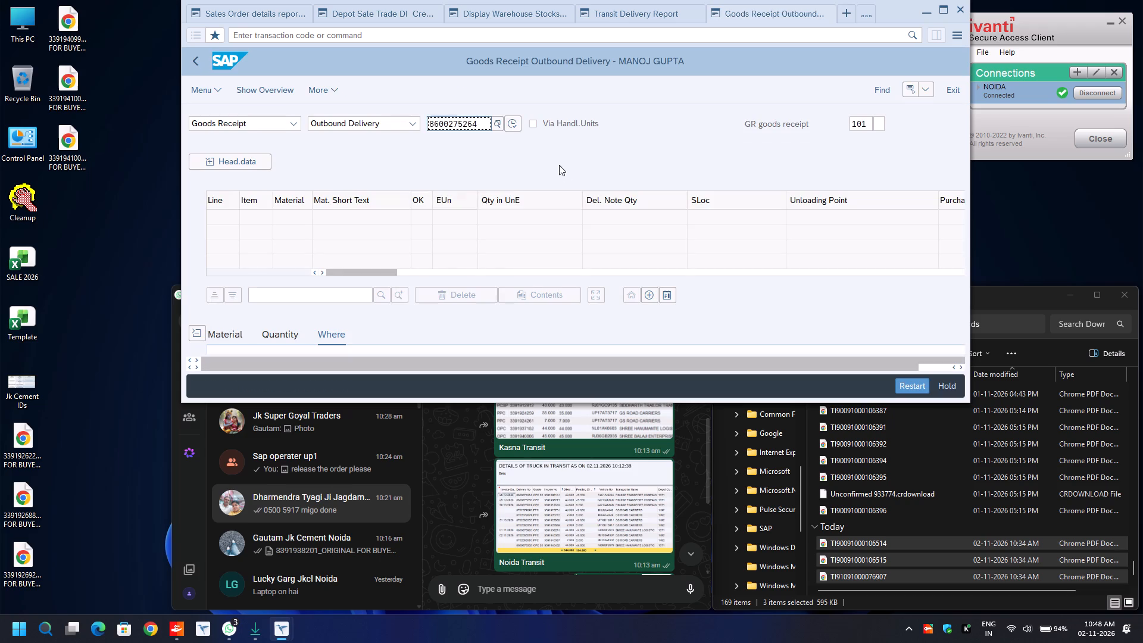
pyautogui.press('Return')
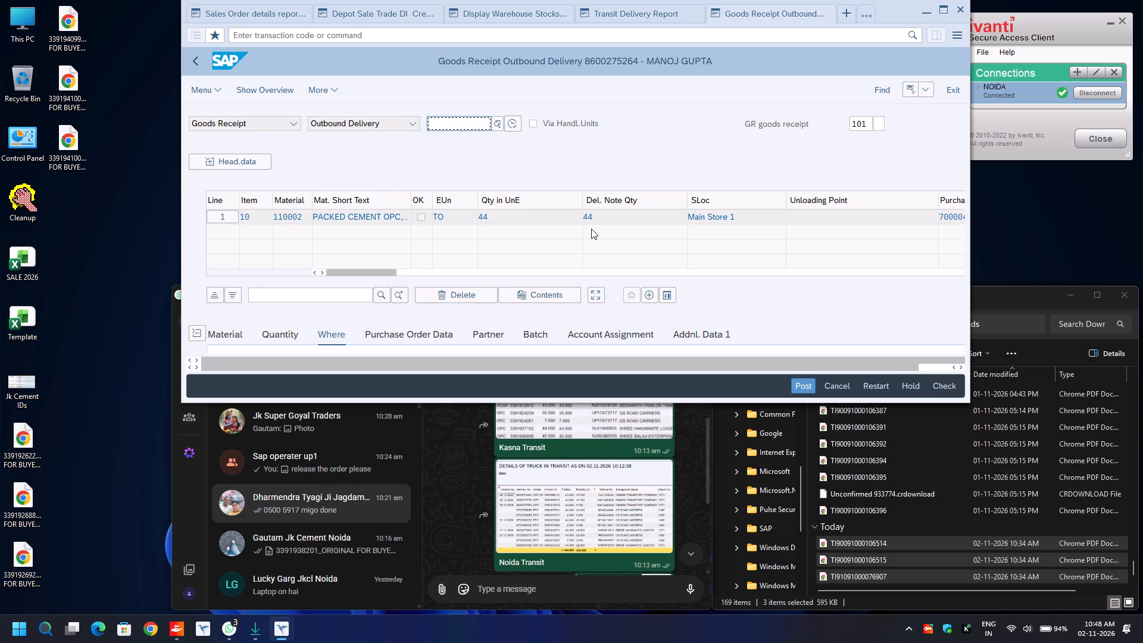
# Open the quantity distribution for the packed cement OPC item of the goods receipt.
pyautogui.click(599, 294)
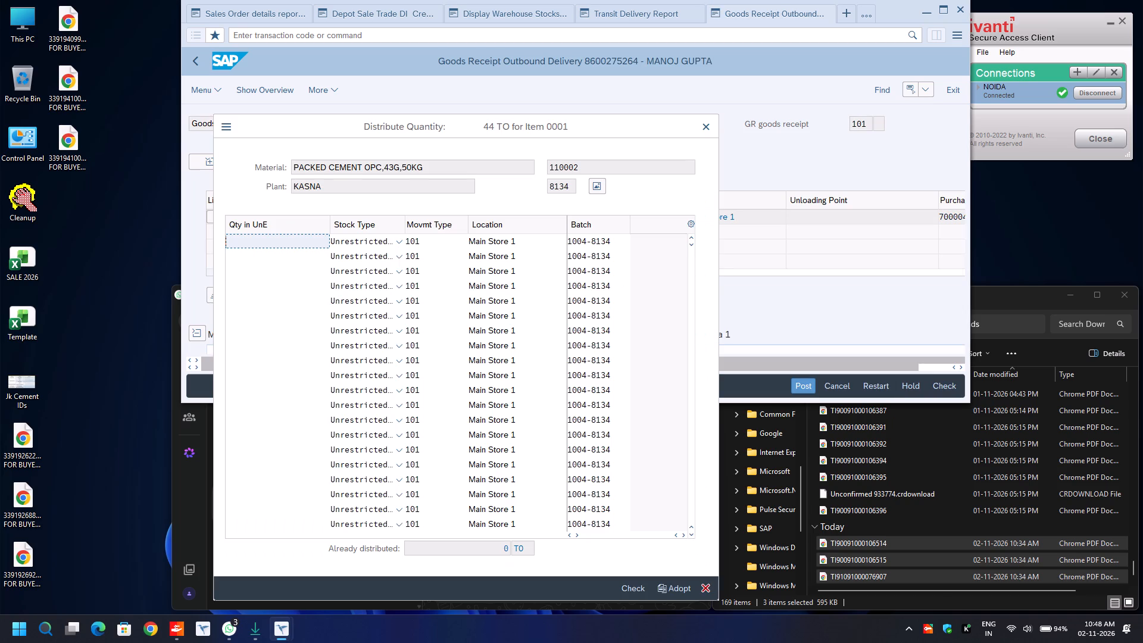
pyautogui.write('40')
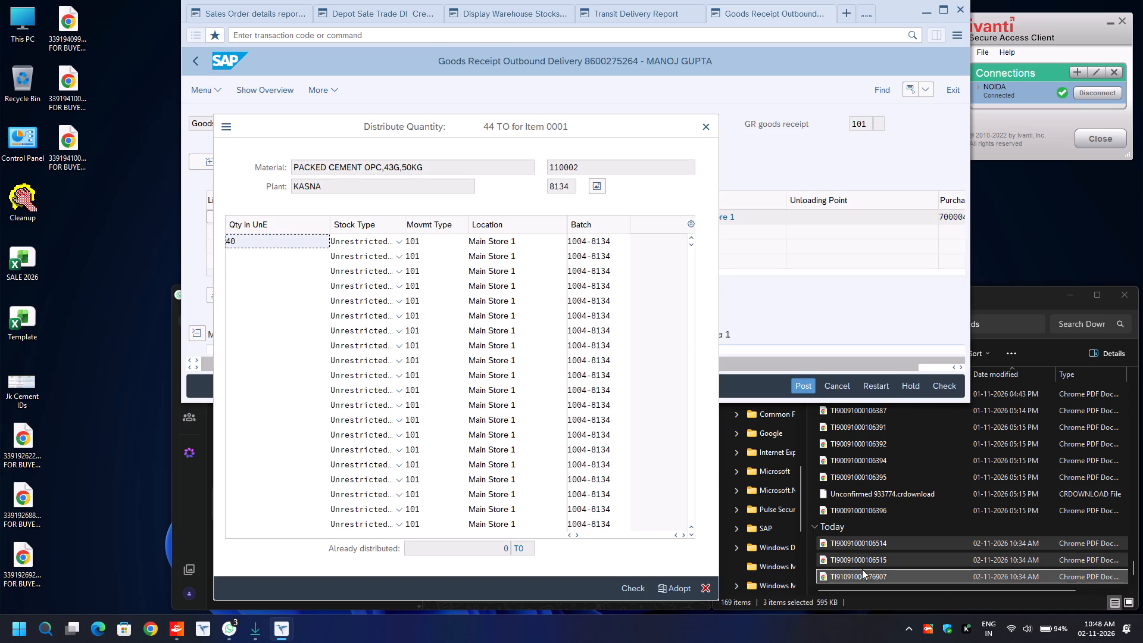
pyautogui.moveTo(682, 586); pyautogui.dragTo(673, 588)
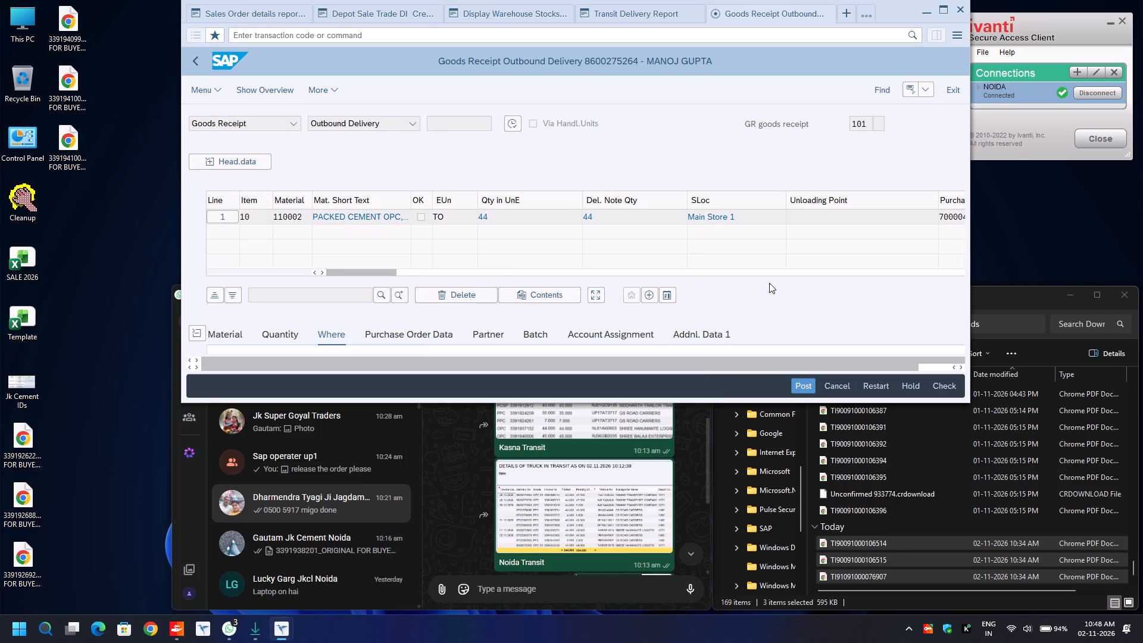
pyautogui.scroll(-4, 674, 305)
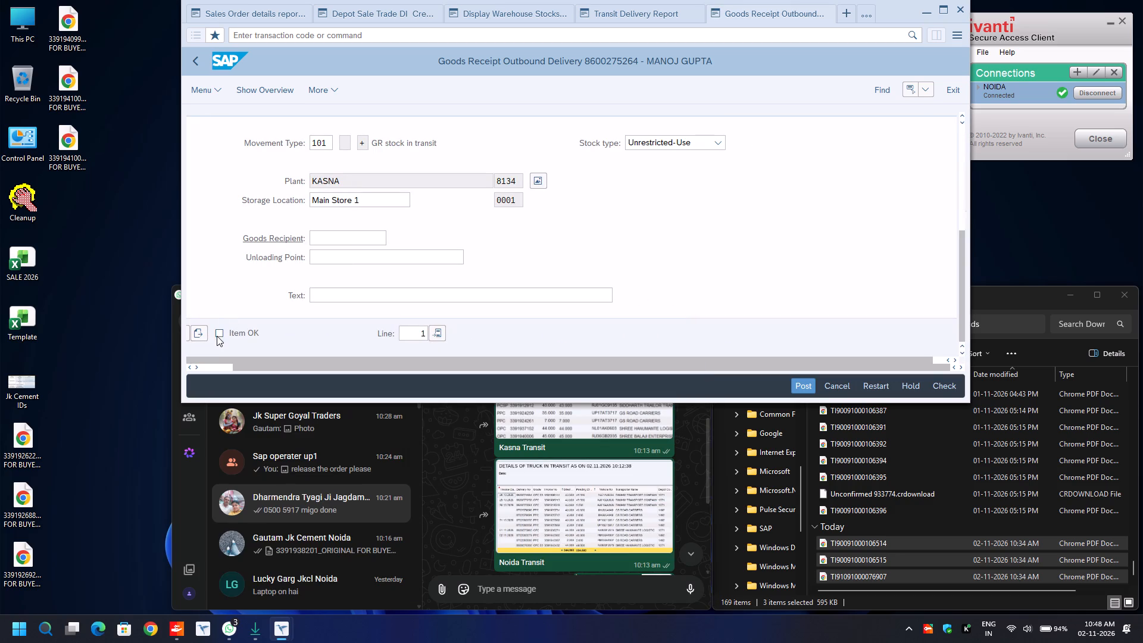
pyautogui.click(217, 336)
pyautogui.click(199, 333)
pyautogui.hotkey('ctrl', 's')
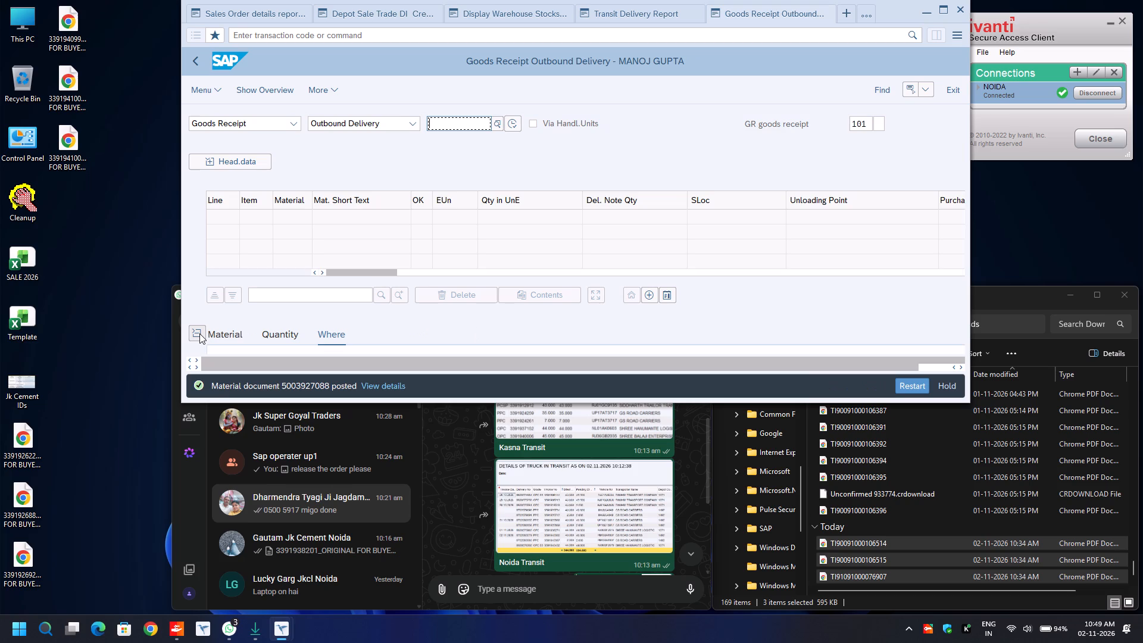
# Close the goods receipt session and the Transit Delivery Report session.
pyautogui.hotkey('ctrl', 'w')
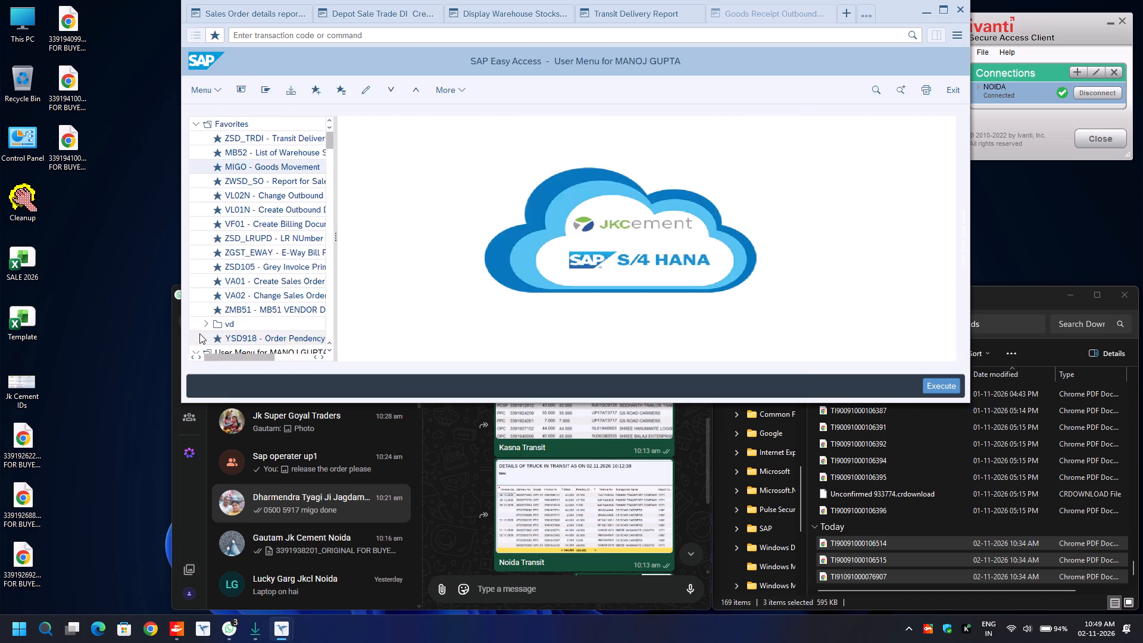
pyautogui.hotkey('ctrl', 'w')
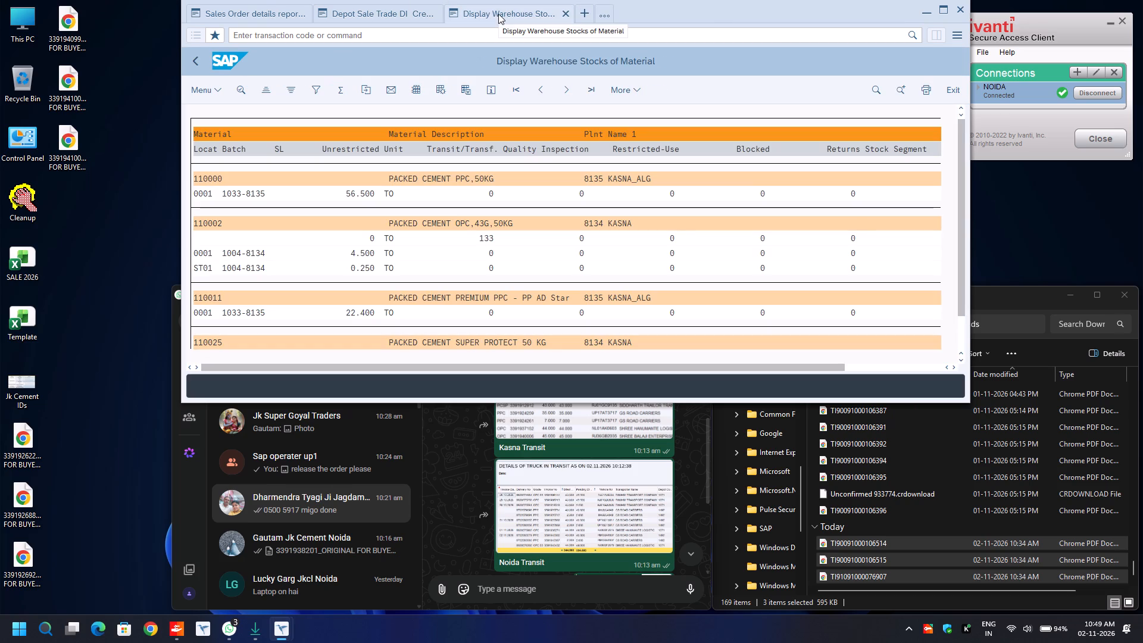
# Rerun the warehouse stocks report to refresh the depot stock figures.
pyautogui.moveTo(196, 67); pyautogui.dragTo(195, 61)
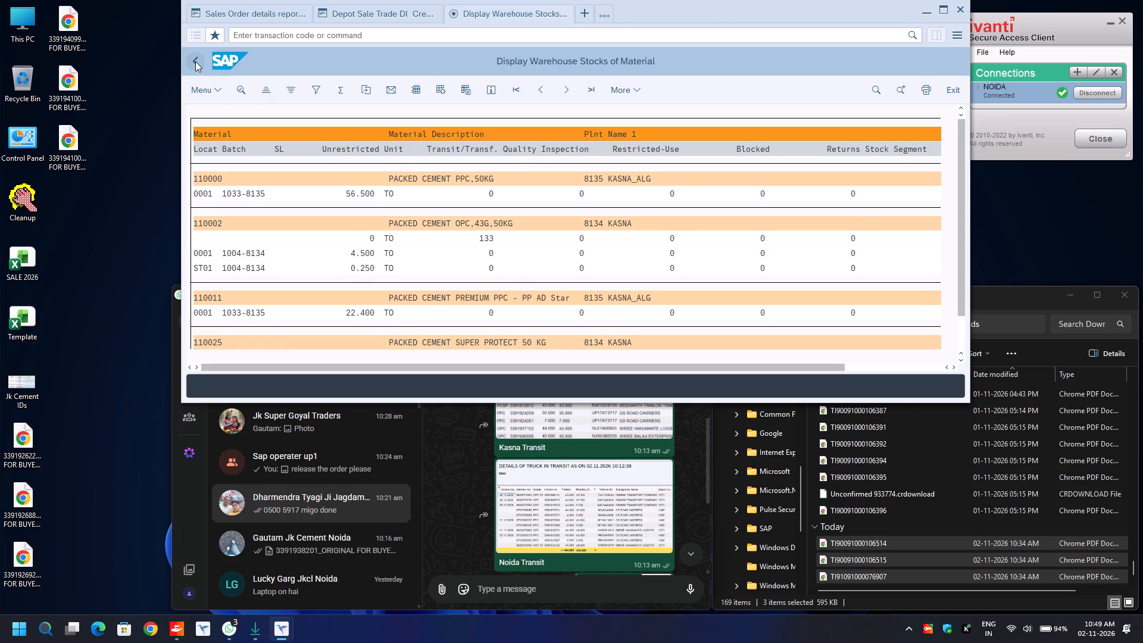
pyautogui.press('F8')
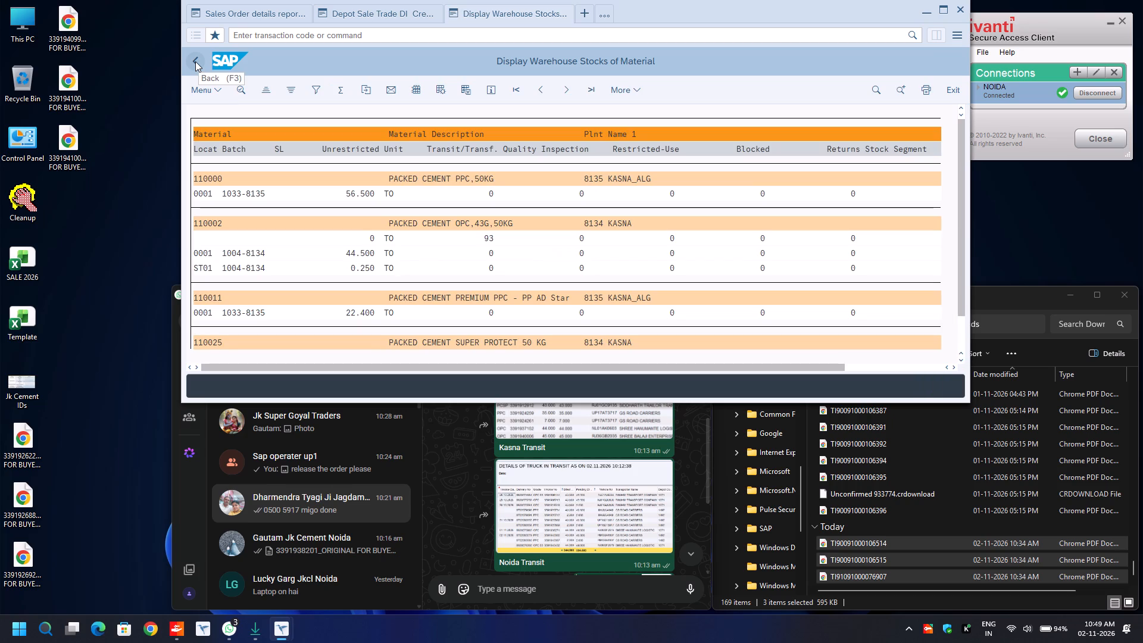
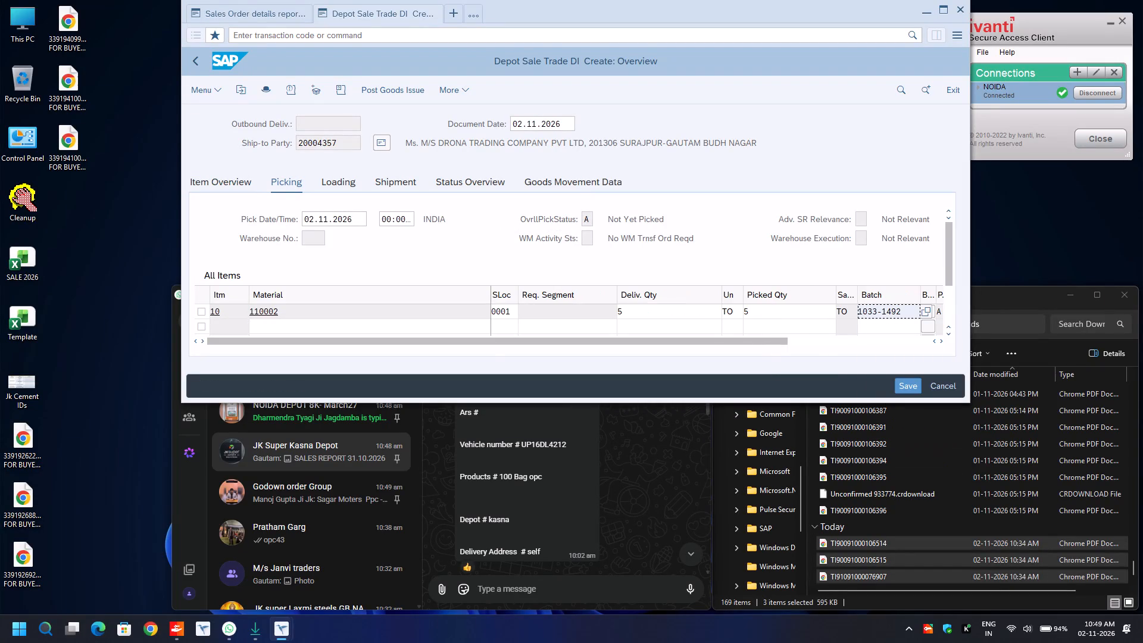
# Set the picking batch for item 10, material 110002, to 1004-8134 and open the delivery's header details.
pyautogui.press('F8')
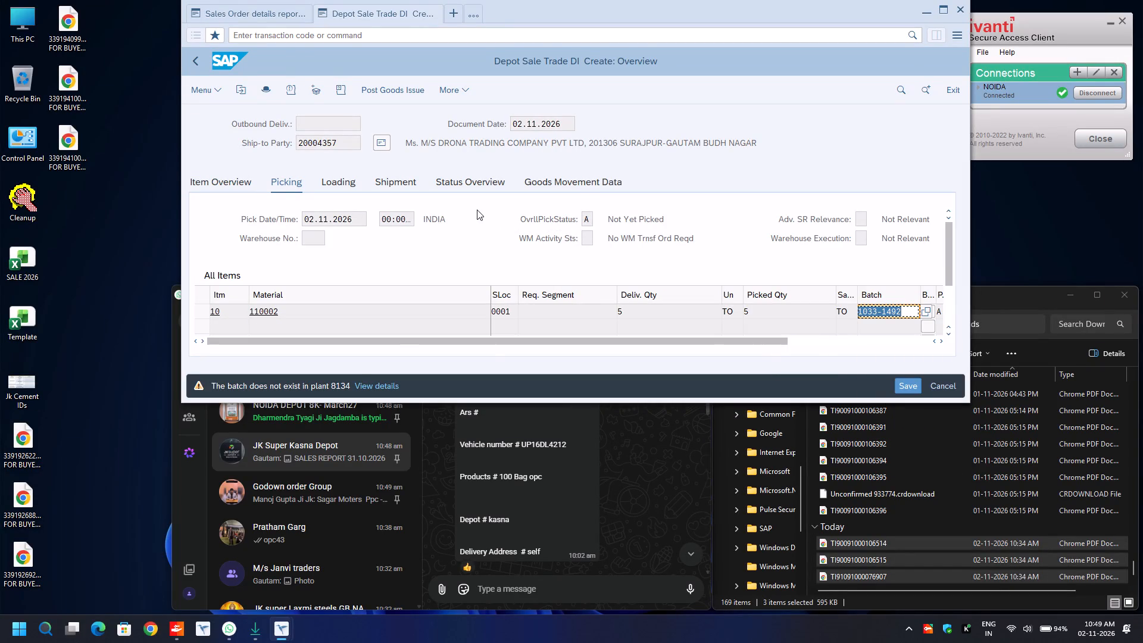
pyautogui.write('1004')
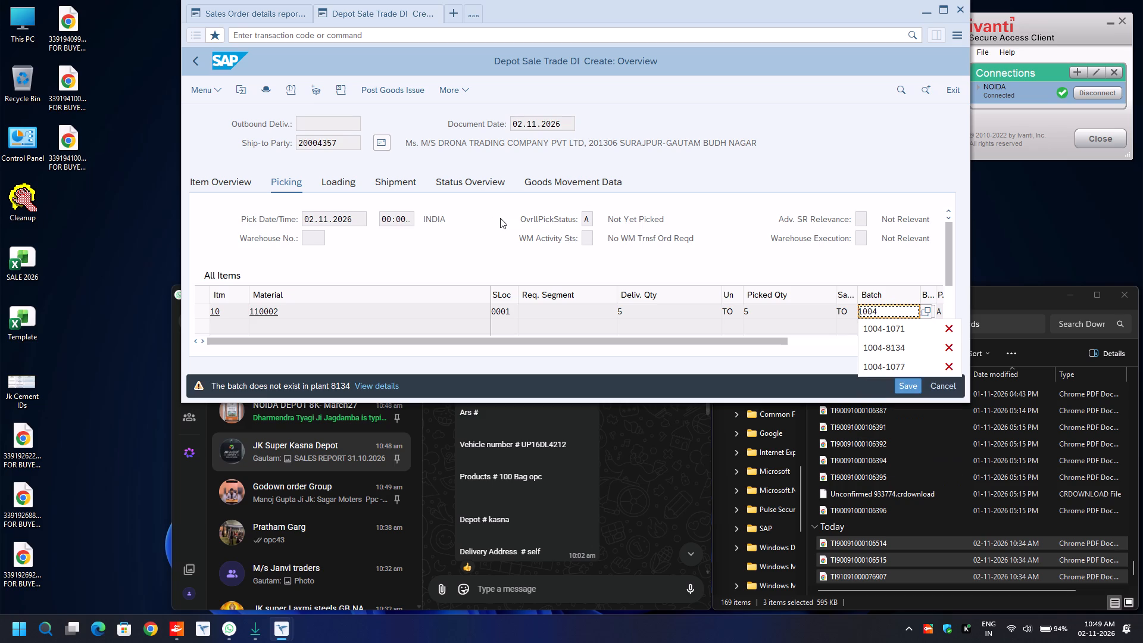
pyautogui.press('Down')
pyautogui.press('Down')
pyautogui.press('Return')
pyautogui.press('F8')
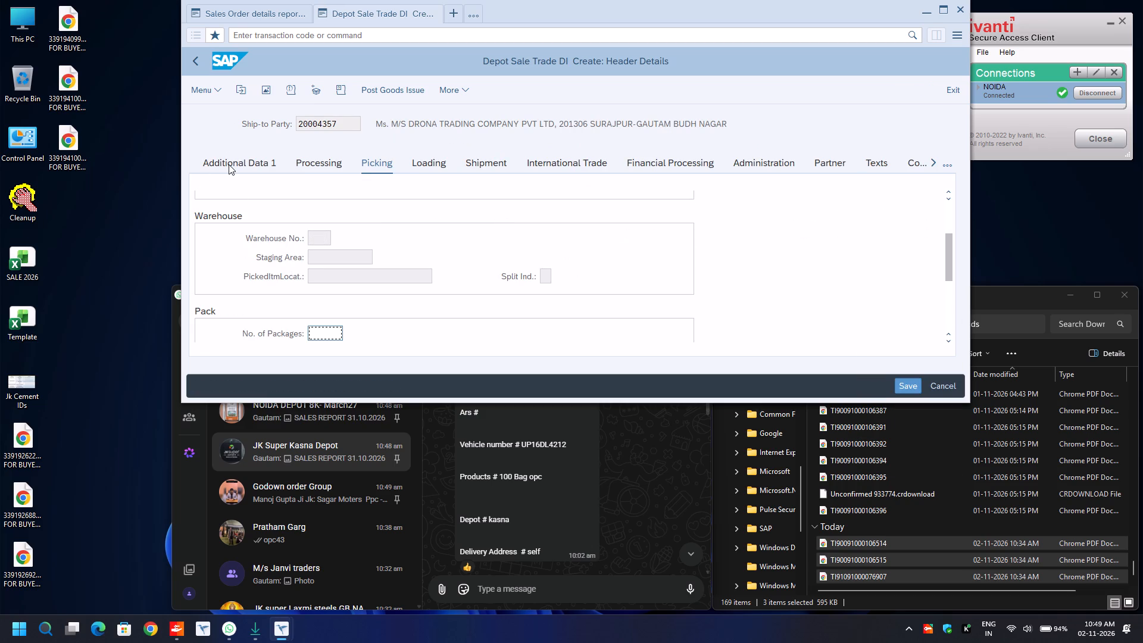
# In the delivery header's additional data, set the transport mode to ROAD and fill in the factory code for Road Transporter1.
pyautogui.click(229, 164)
pyautogui.click(411, 217)
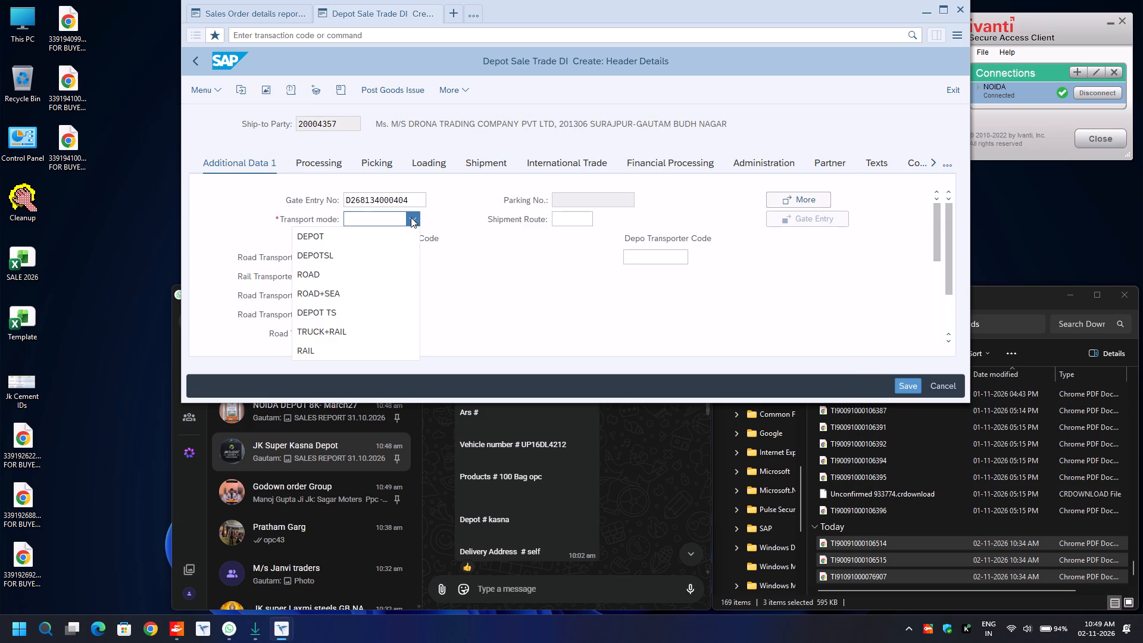
pyautogui.click(372, 275)
pyautogui.click(372, 255)
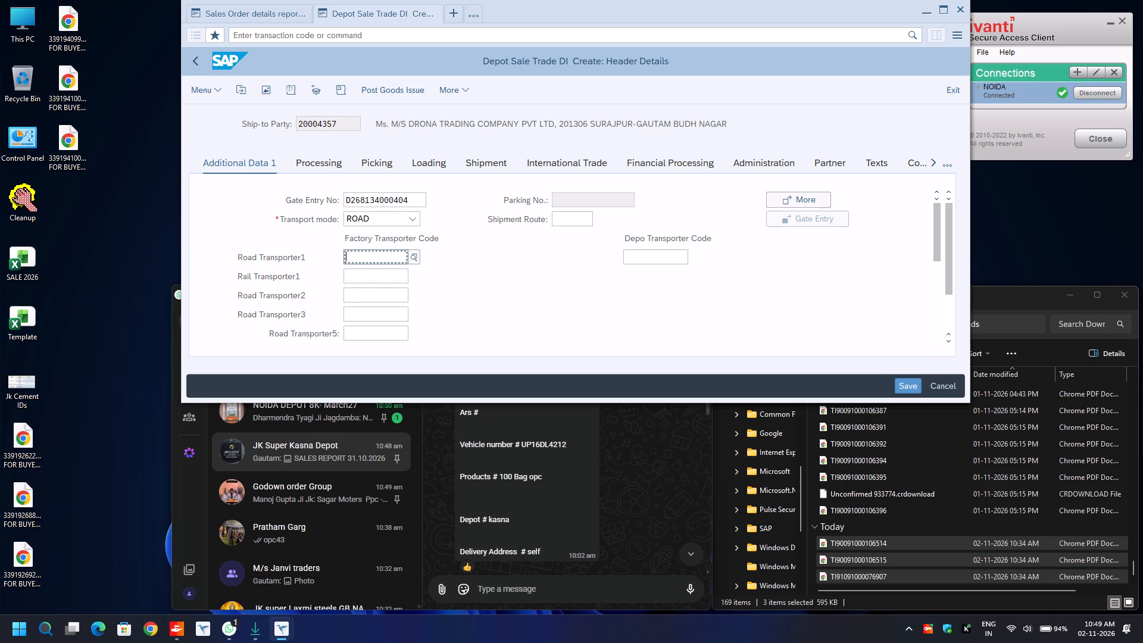
pyautogui.press('BackSpace')
pyautogui.press('Down')
pyautogui.press('Return')
pyautogui.press('Return')
# Set the mandatory transport mode in the E-Way Bill data to road.
pyautogui.write('ro')
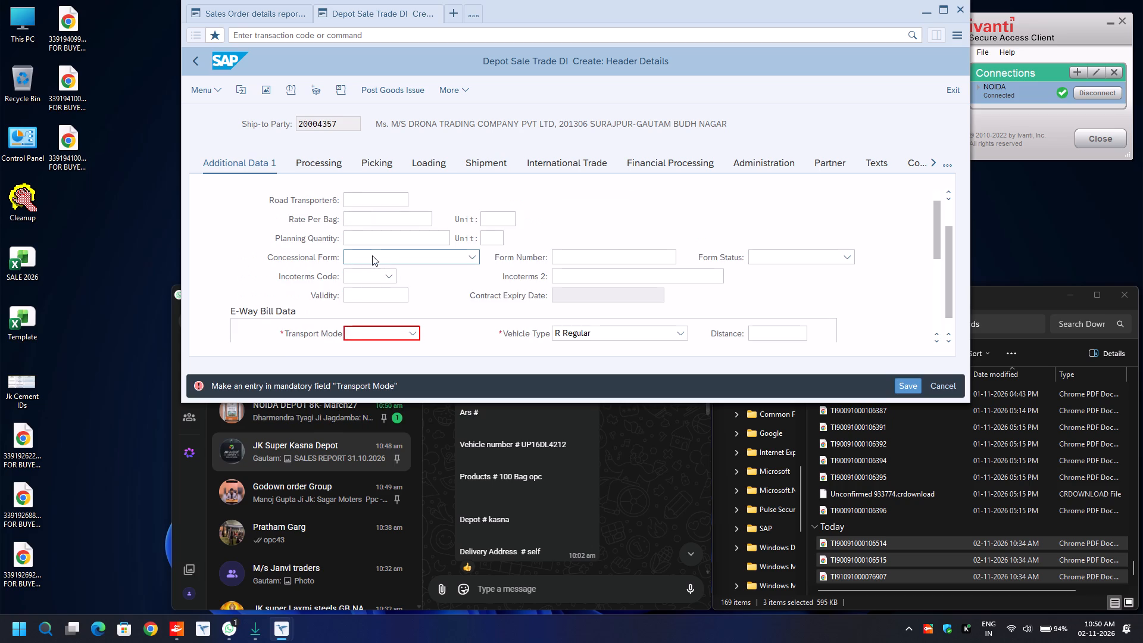
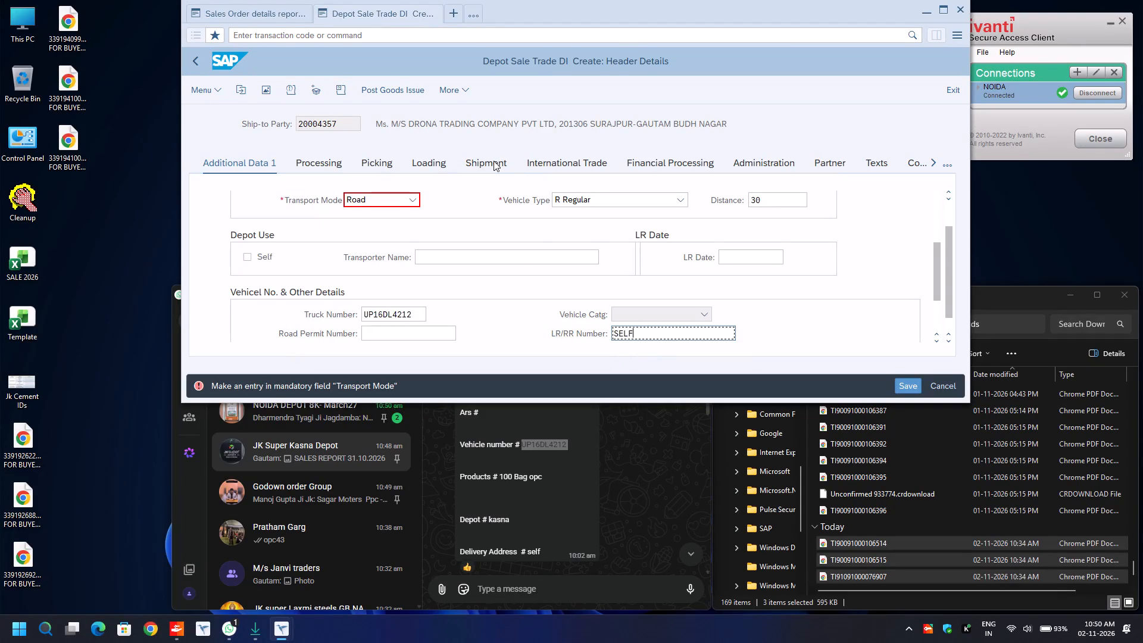
# Fill in ROUTE as the route in the delivery header's shipment data.
pyautogui.click(302, 329)
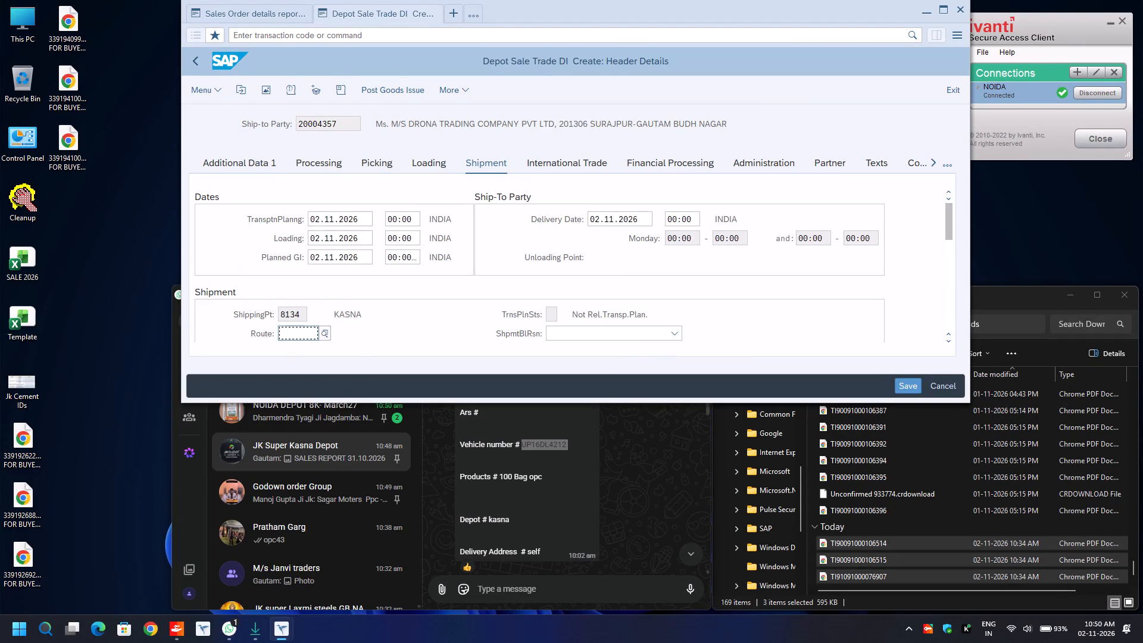
pyautogui.press('BackSpace')
pyautogui.press('Down')
pyautogui.press('Return')
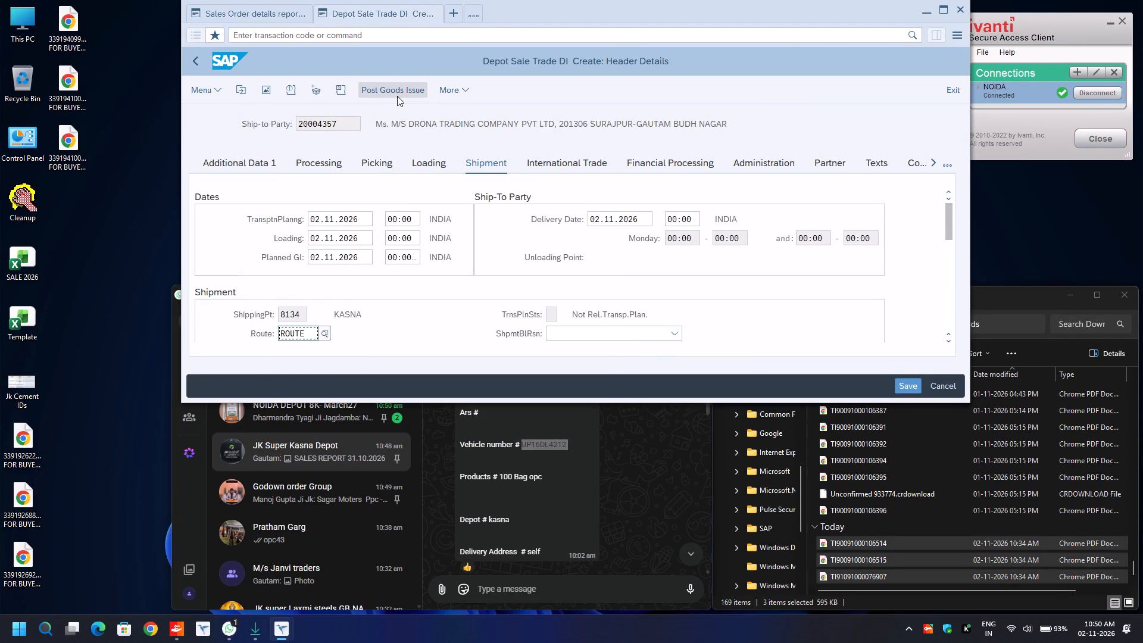
# Check the header's additional data, return to the delivery overview and post the goods issue.
pyautogui.click(258, 158)
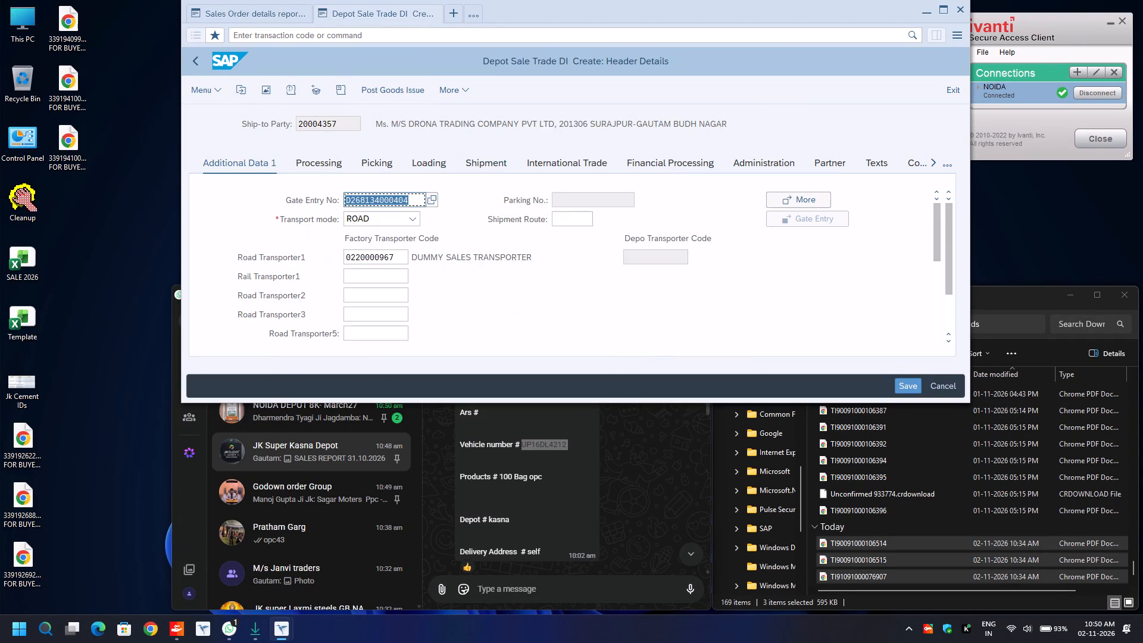
pyautogui.scroll(-2, 498, 249)
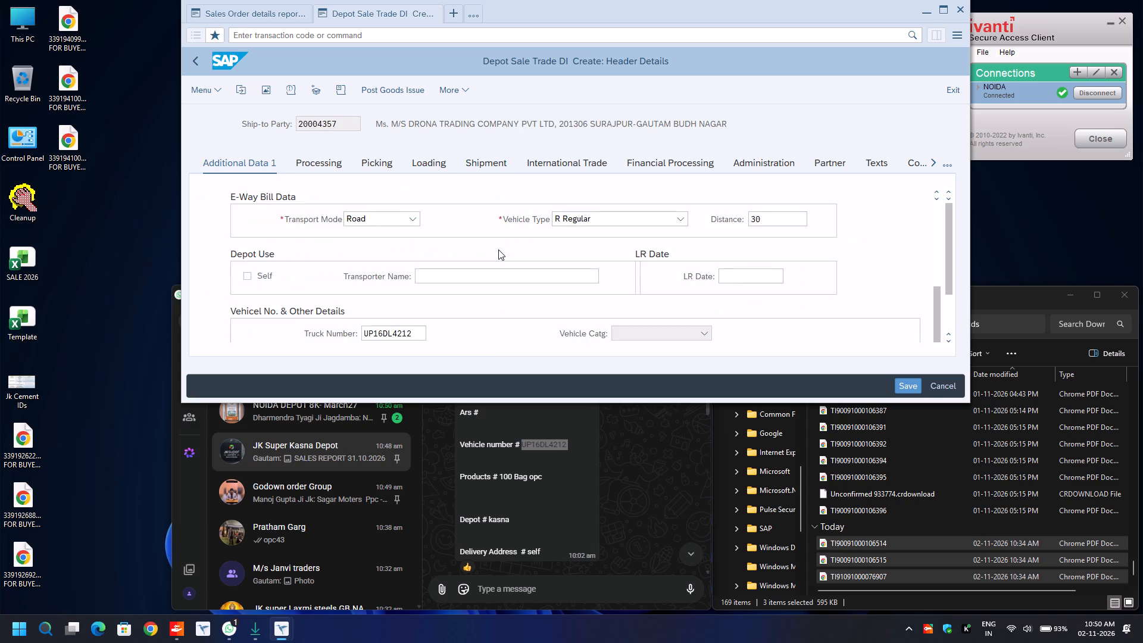
pyautogui.click(193, 59)
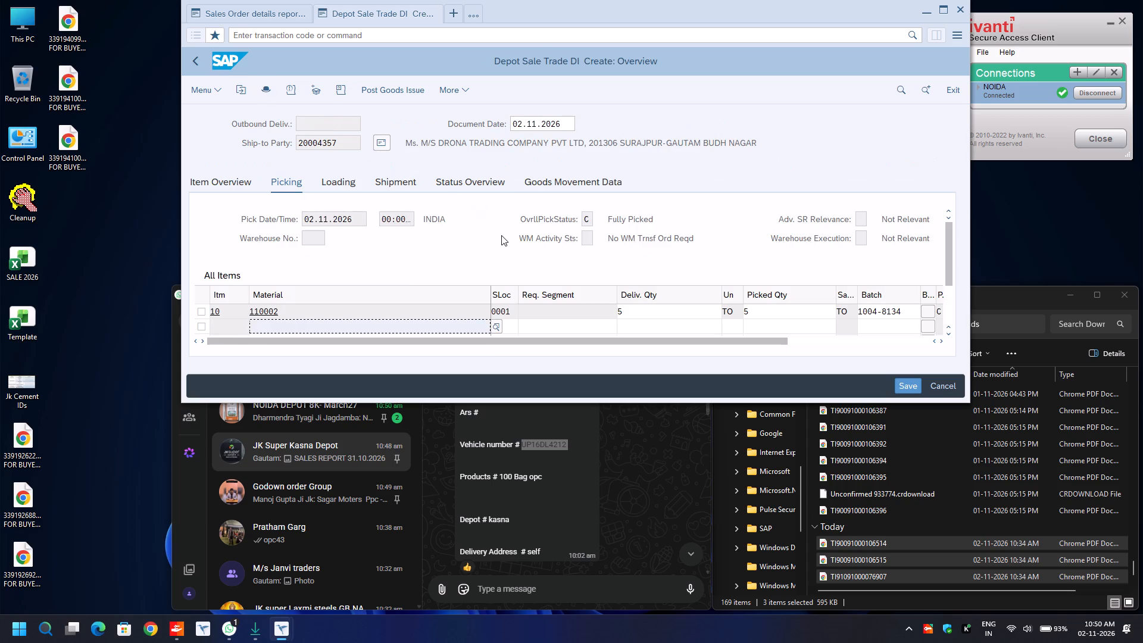
pyautogui.click(392, 87)
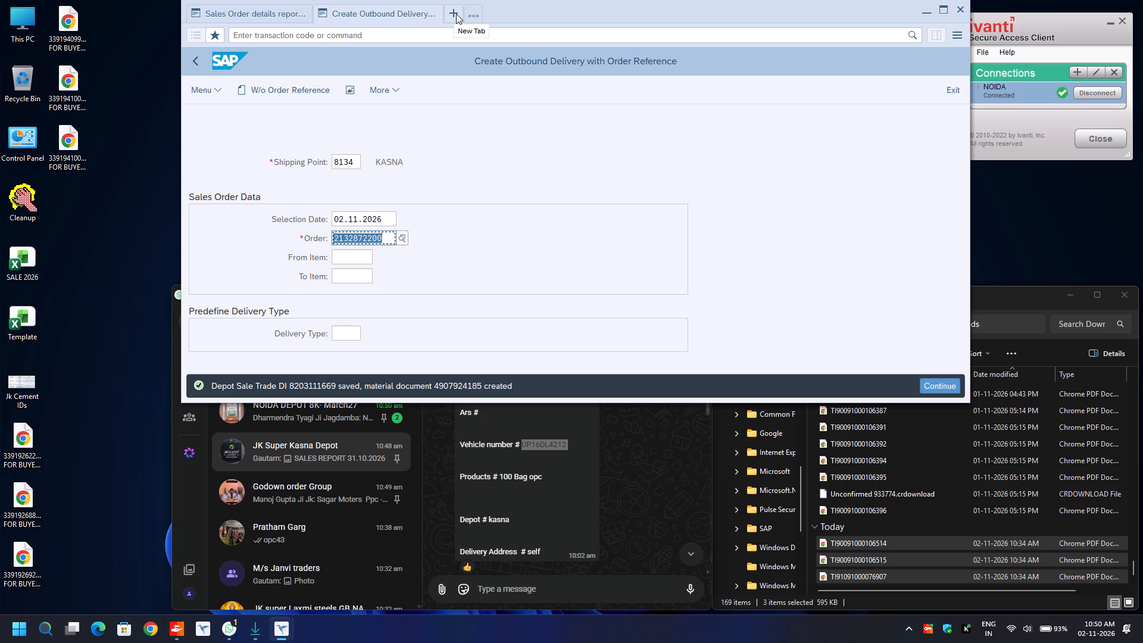
# In a new session, run the e-Document Cockpit's e-Invoice status report with E-Way Bill for plant 8134, filling in the billing date.
pyautogui.click(456, 14)
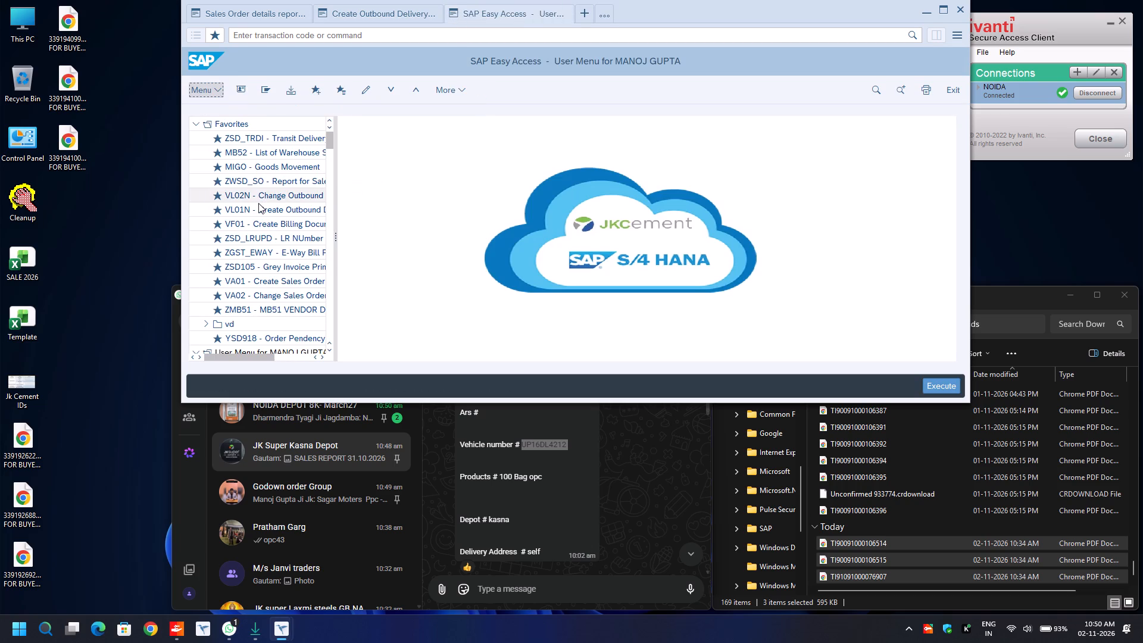
pyautogui.click(258, 203)
pyautogui.doubleClick(256, 254)
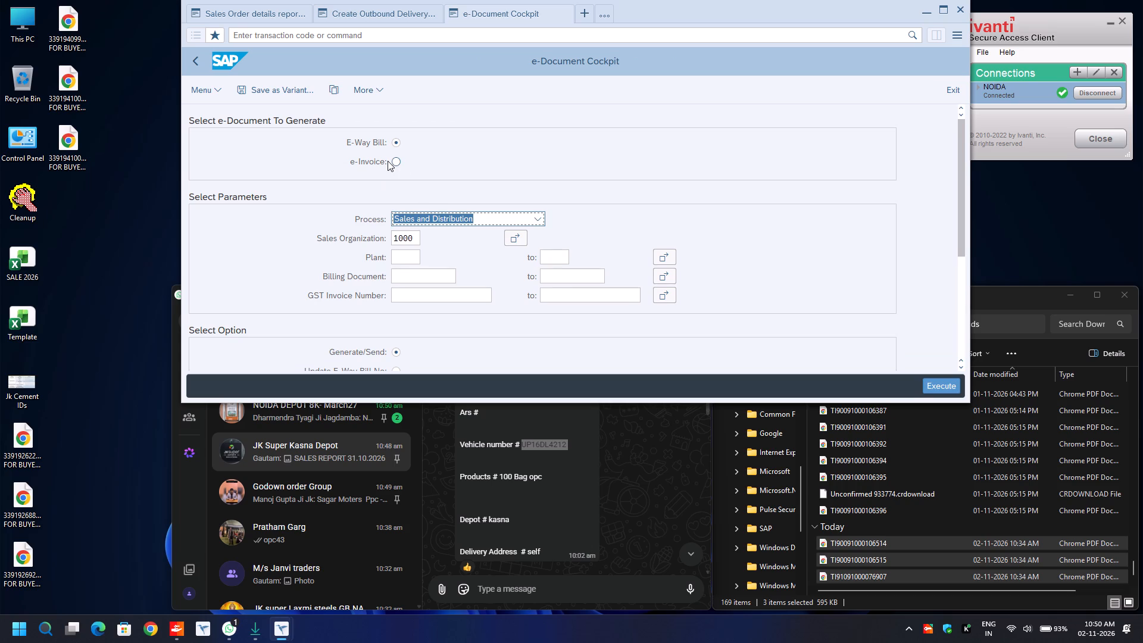
pyautogui.click(388, 161)
pyautogui.moveTo(412, 220); pyautogui.dragTo(410, 236)
pyautogui.click(410, 236)
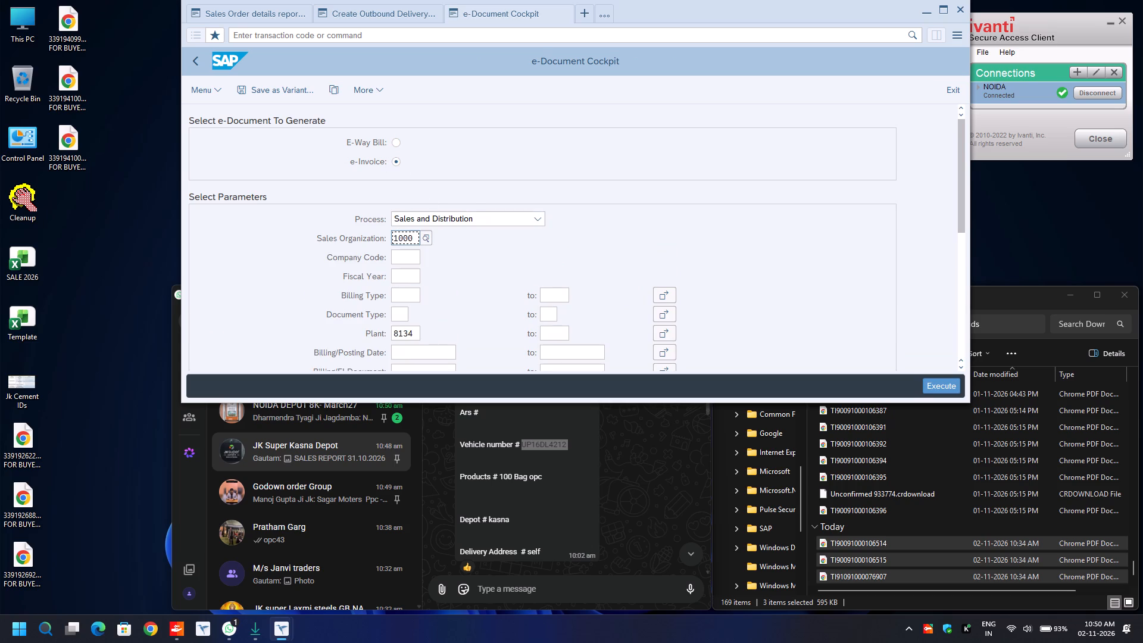
pyautogui.click(419, 351)
pyautogui.press('BackSpace')
pyautogui.press('Down')
pyautogui.press('Return')
pyautogui.scroll(-5, 419, 351)
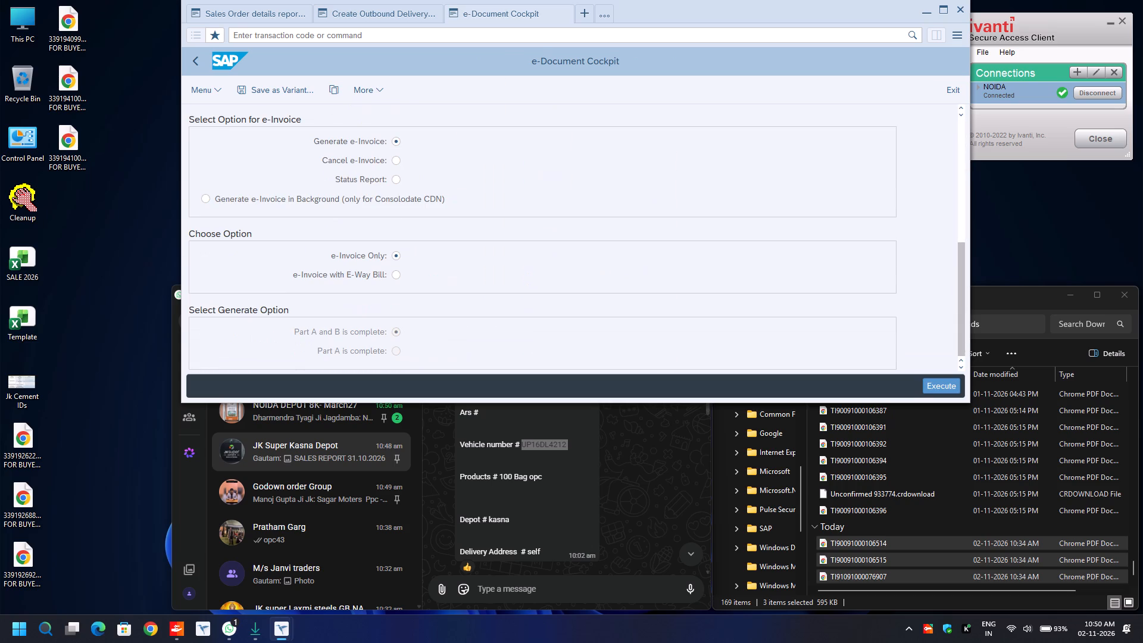
pyautogui.click(397, 177)
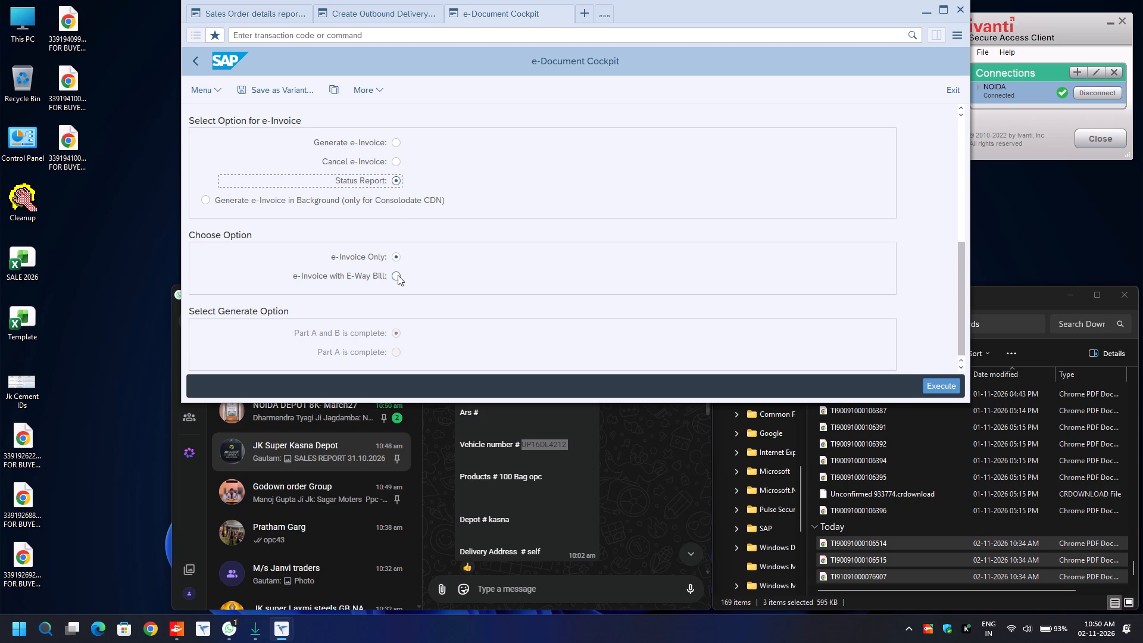
pyautogui.click(398, 275)
pyautogui.press('F8')
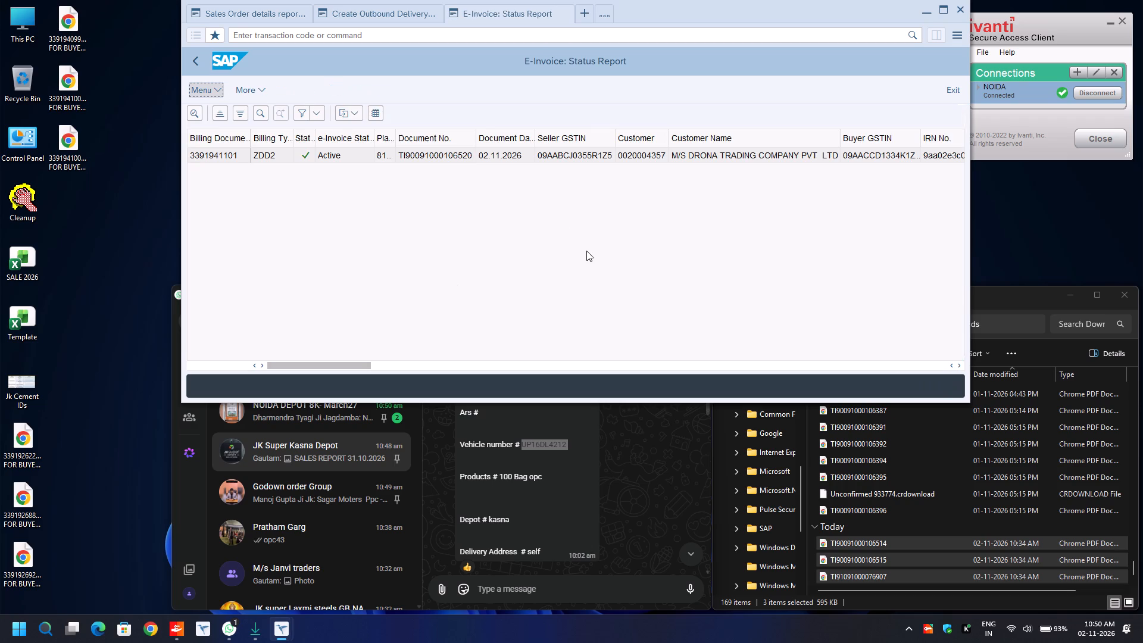
pyautogui.scroll(-9, 586, 251)
pyautogui.click(221, 157)
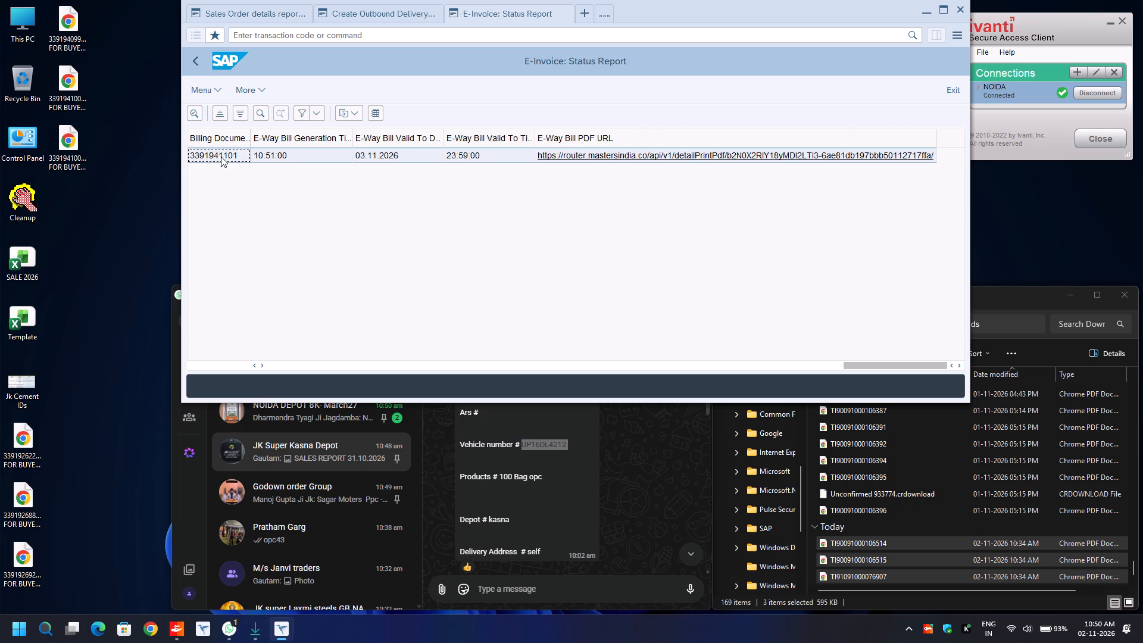
pyautogui.hotkey('ctrl', 'y')
pyautogui.hotkey('ctrl', 'c')
pyautogui.hotkey('ctrl', 'n')
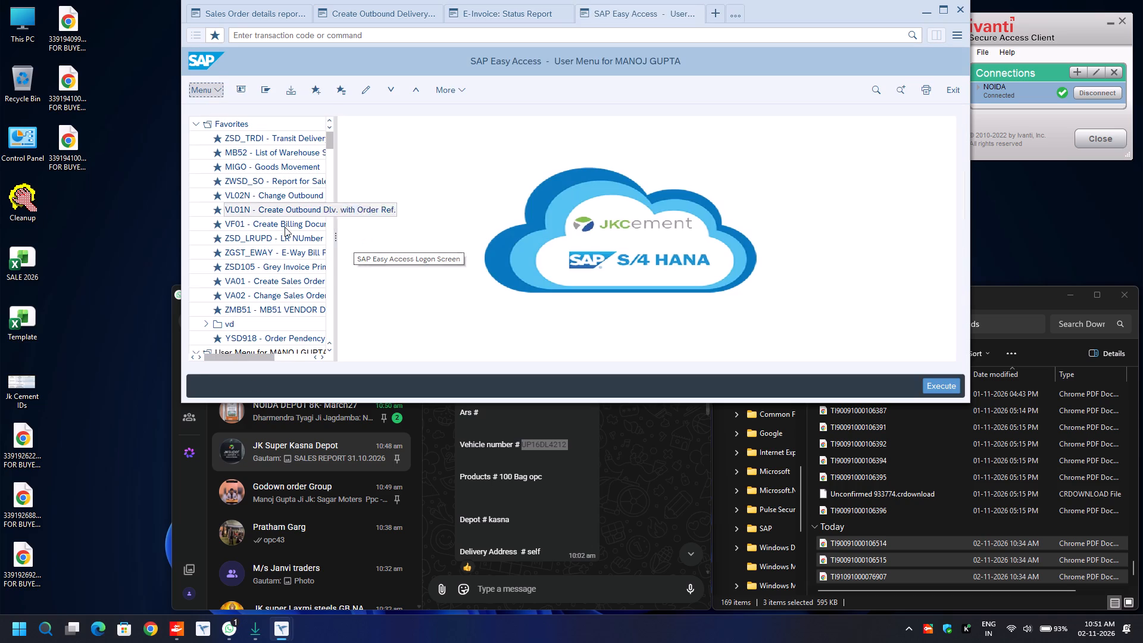
pyautogui.doubleClick(278, 270)
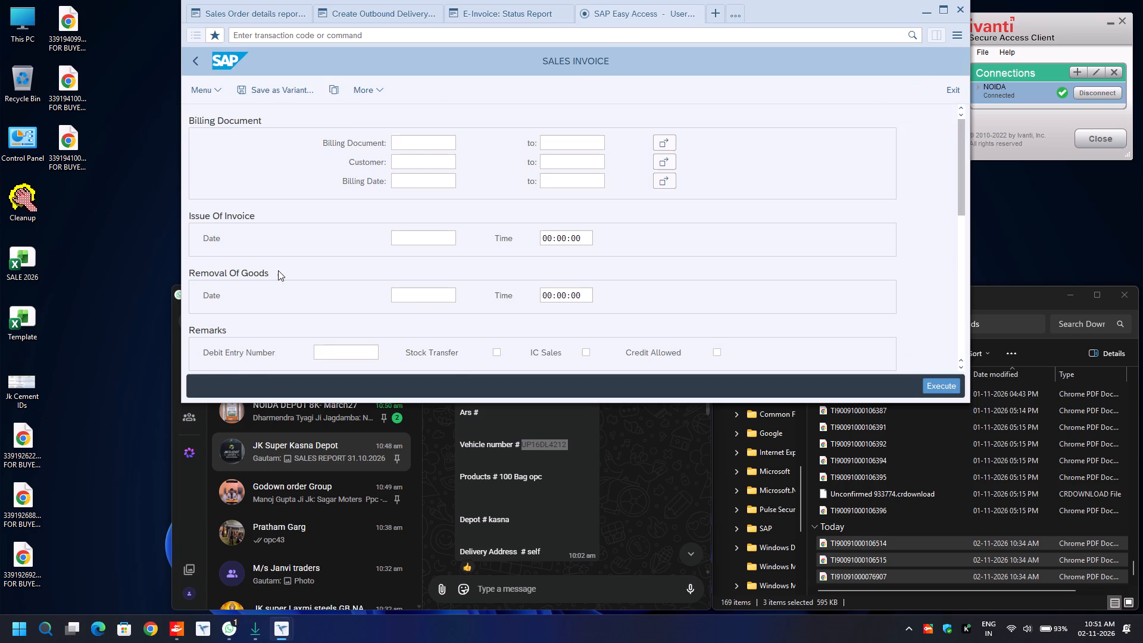
pyautogui.hotkey('ctrl', 'v')
# Download the invoice's Original For Buyer copy in A4 page format, digitally signed with a new signature.
pyautogui.scroll(-11, 278, 270)
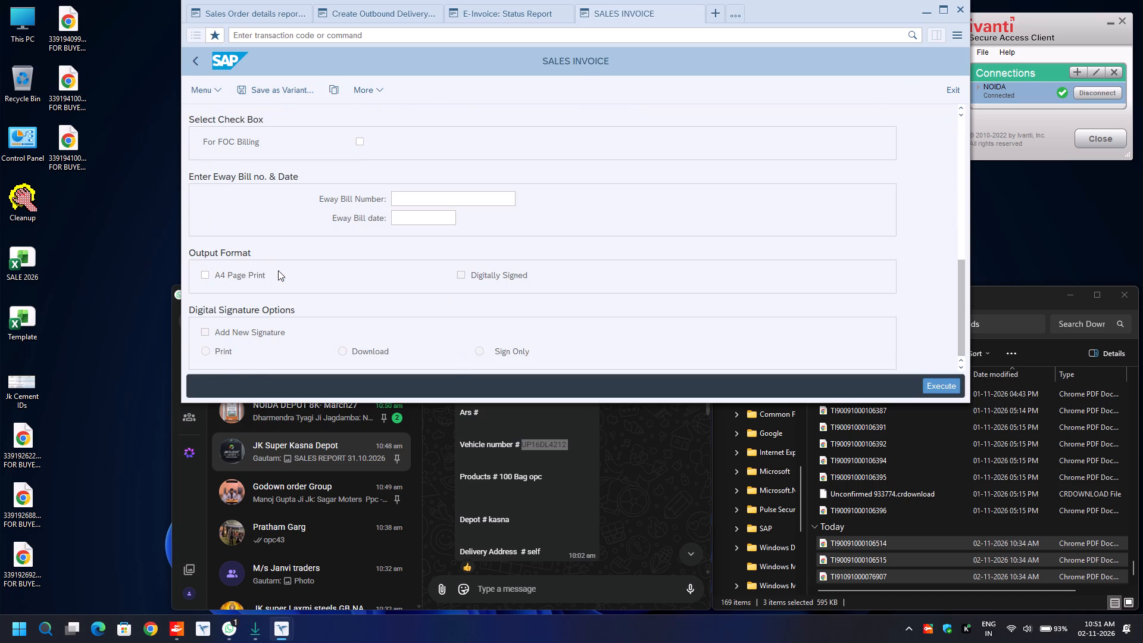
pyautogui.scroll(-7, 327, 266)
pyautogui.click(209, 274)
pyautogui.press('Tab')
pyautogui.press('space')
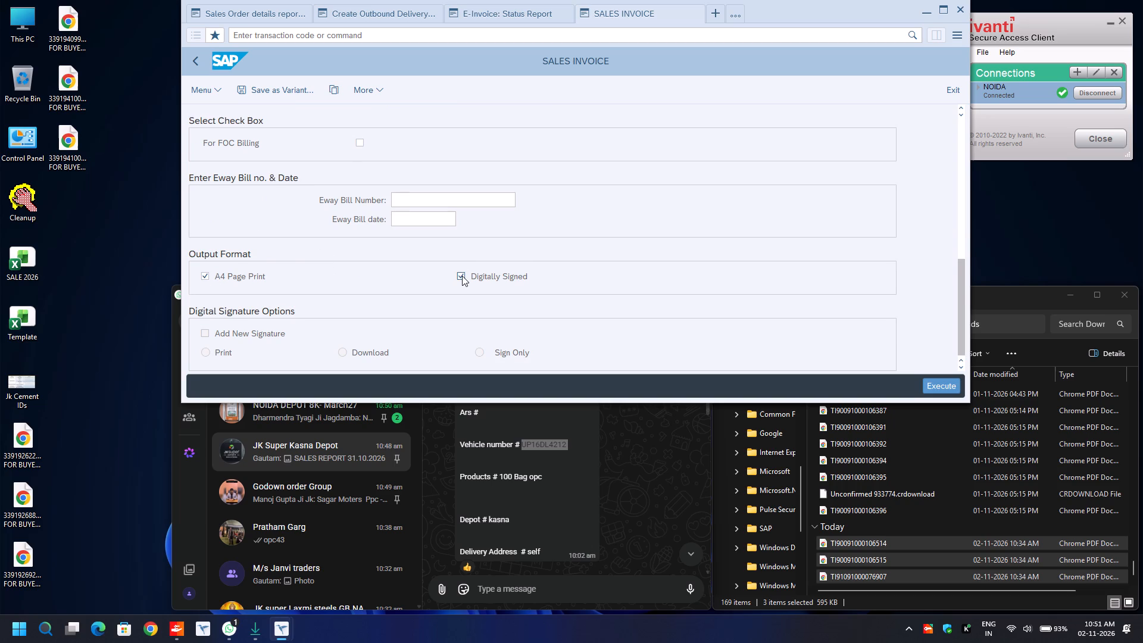
pyautogui.press('Tab')
pyautogui.press('space')
pyautogui.press('Tab')
pyautogui.press('Right')
pyautogui.press('F8')
pyautogui.press('space')
pyautogui.press('Return')
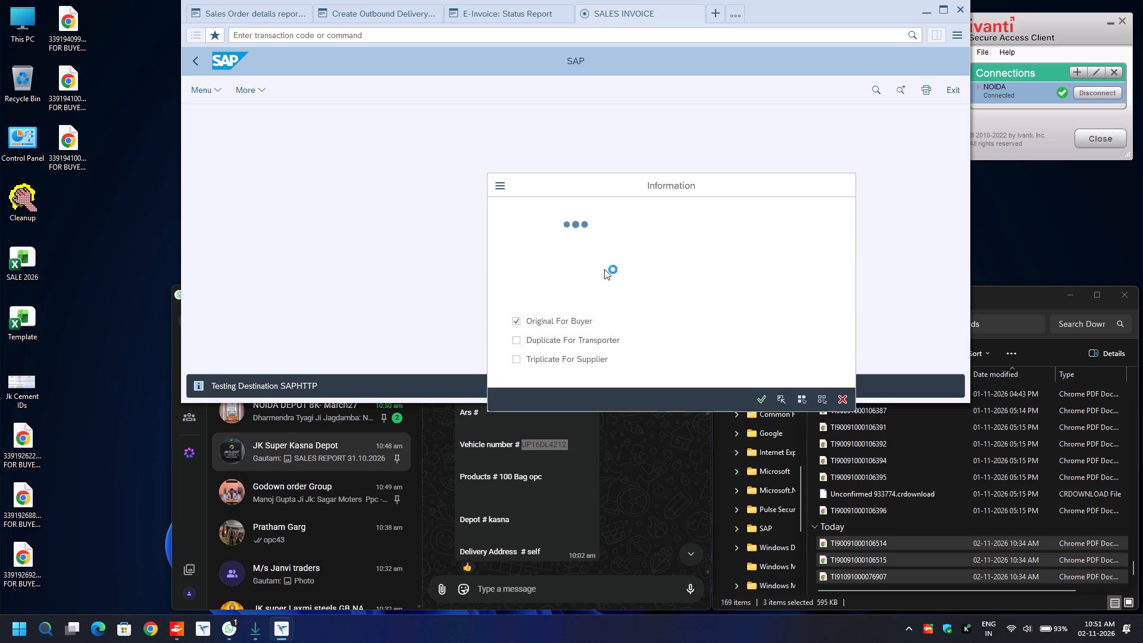
pyautogui.click(521, 13)
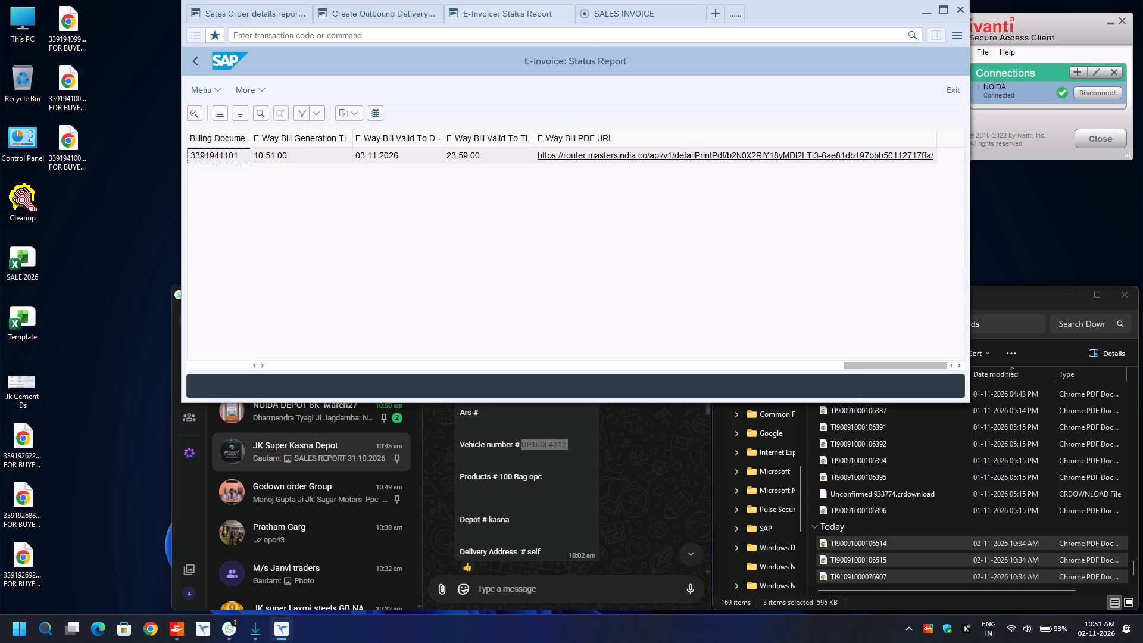
pyautogui.click(731, 152)
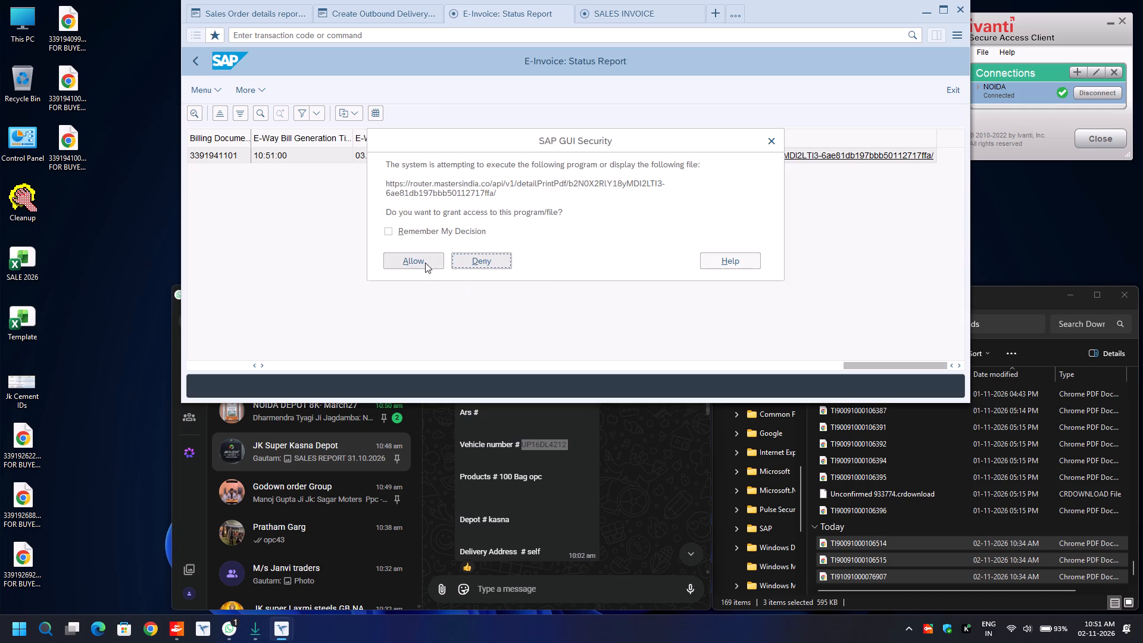
pyautogui.click(424, 261)
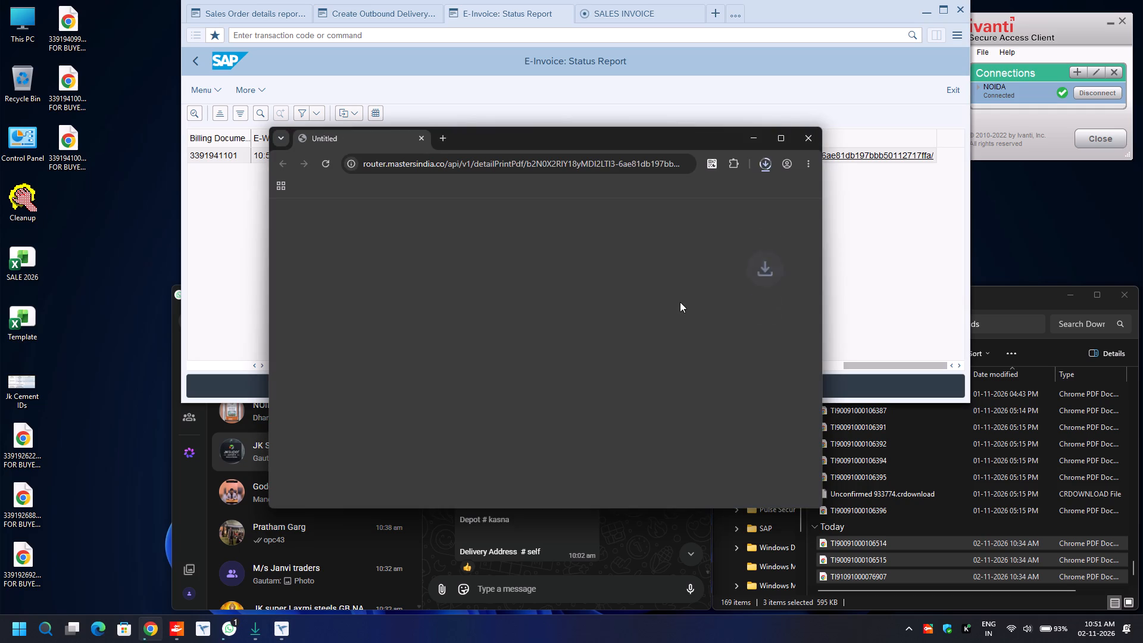
pyautogui.click(719, 191)
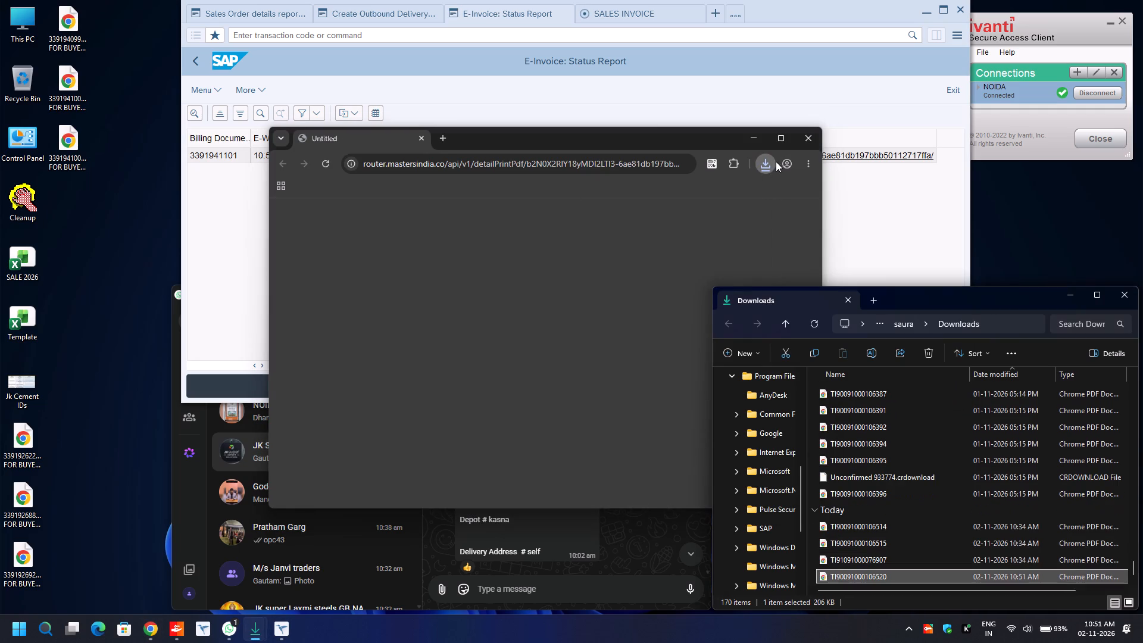
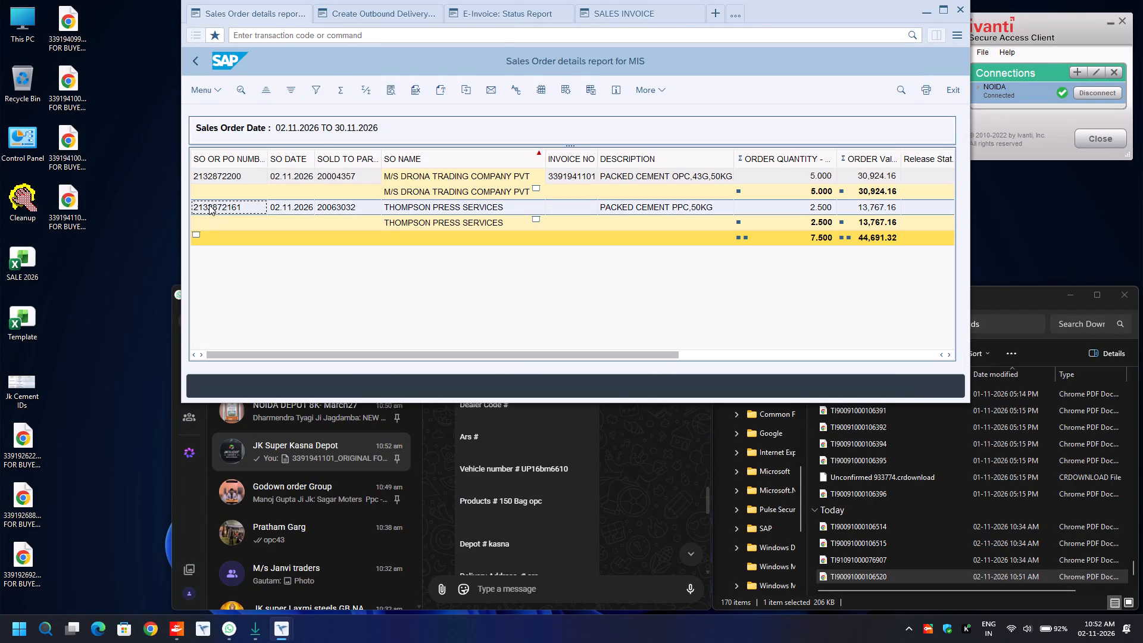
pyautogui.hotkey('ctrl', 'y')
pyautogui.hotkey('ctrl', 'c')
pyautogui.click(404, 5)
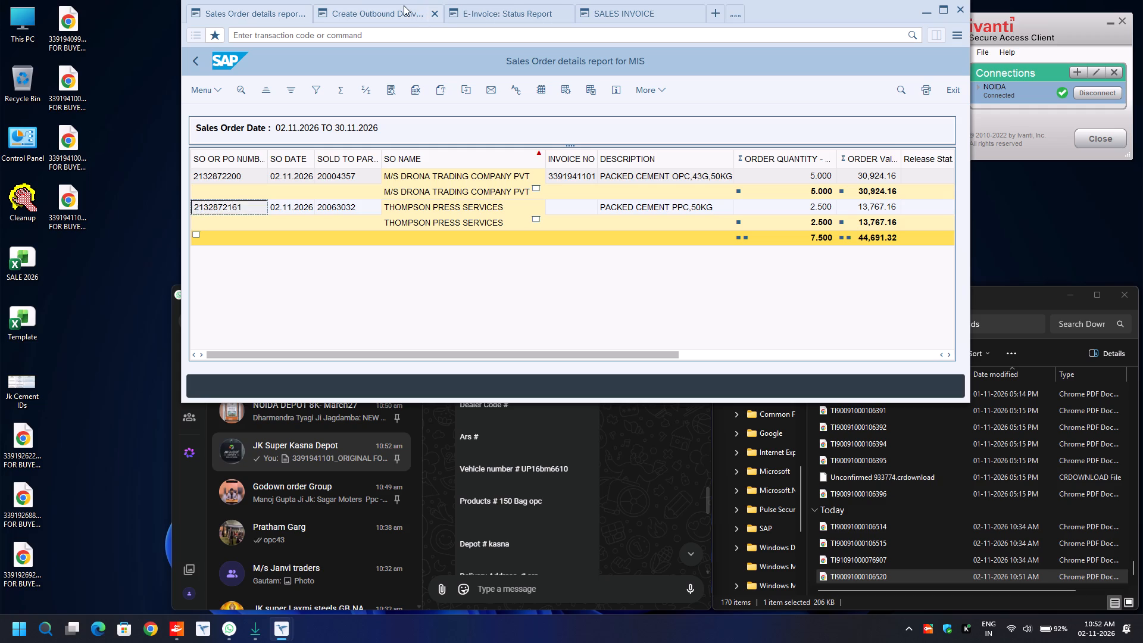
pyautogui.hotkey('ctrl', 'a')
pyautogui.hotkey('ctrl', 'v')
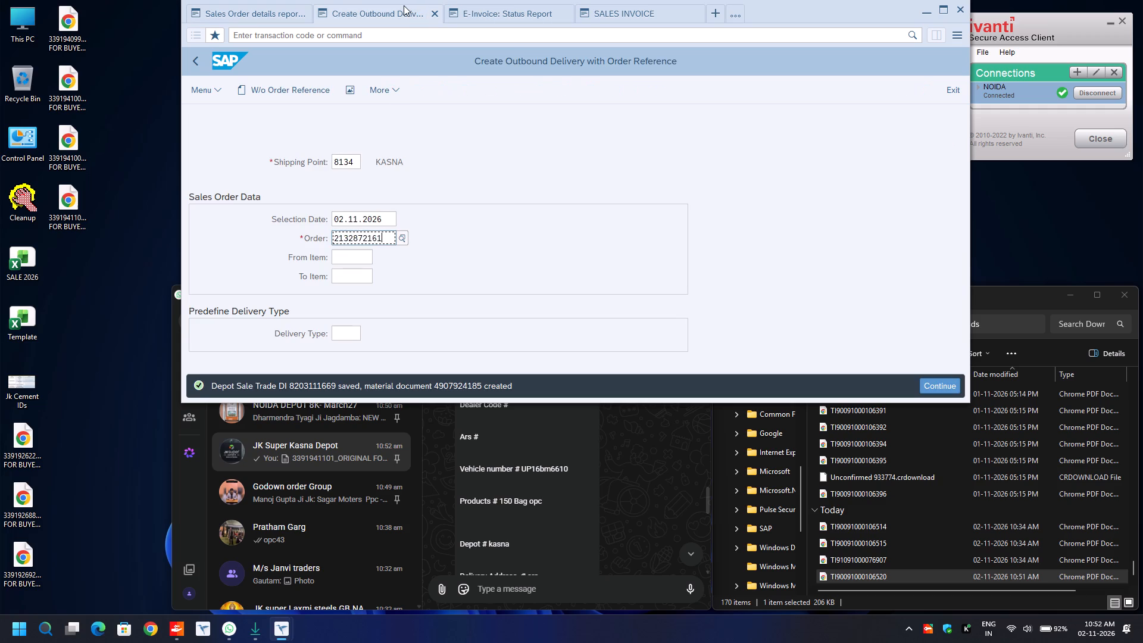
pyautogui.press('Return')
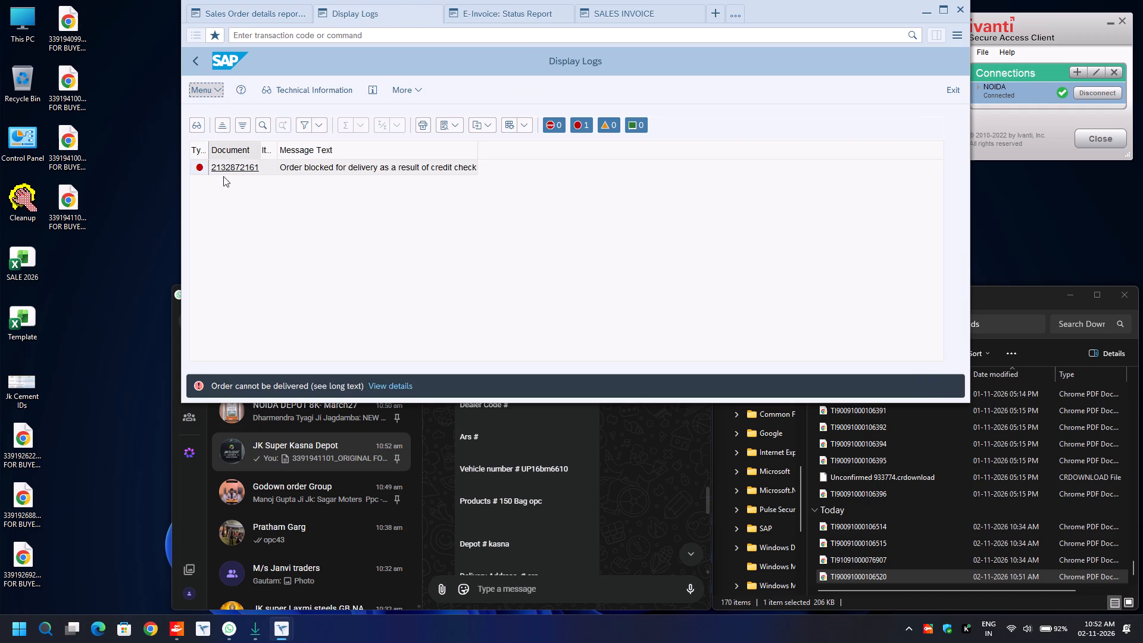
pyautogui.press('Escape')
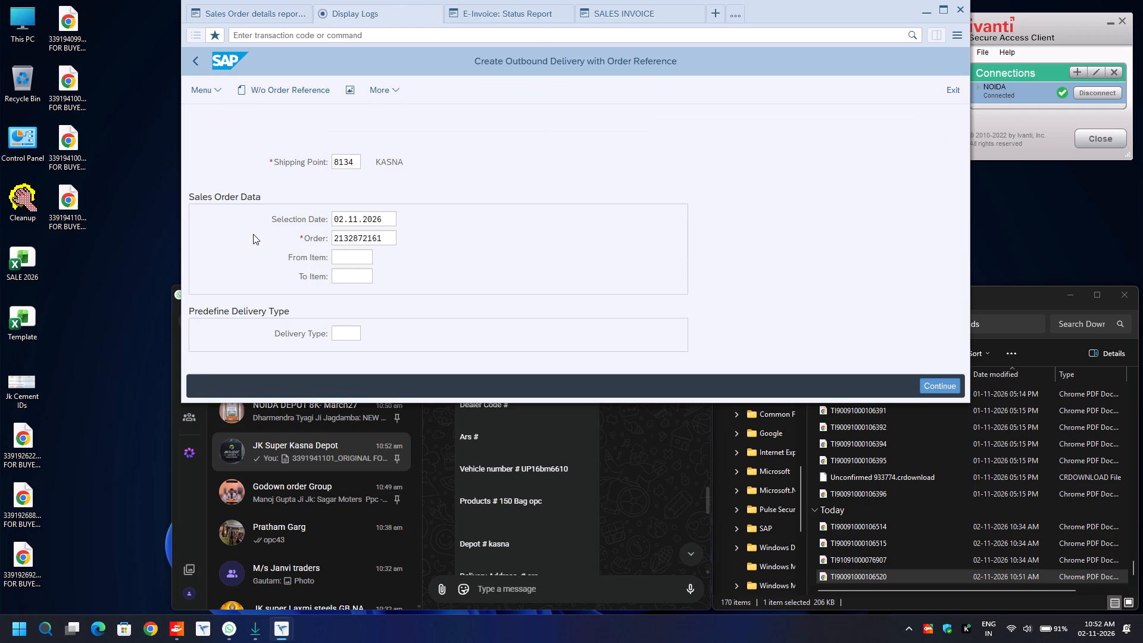
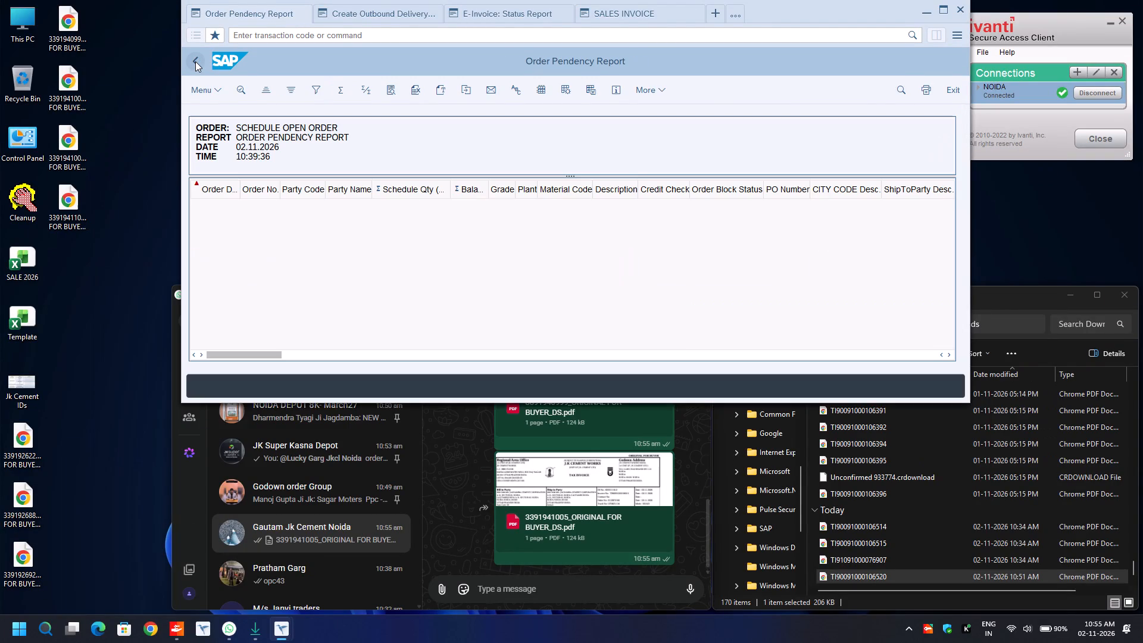
# Return from the Order Pendency Report output to its selection parameters.
pyautogui.click(195, 61)
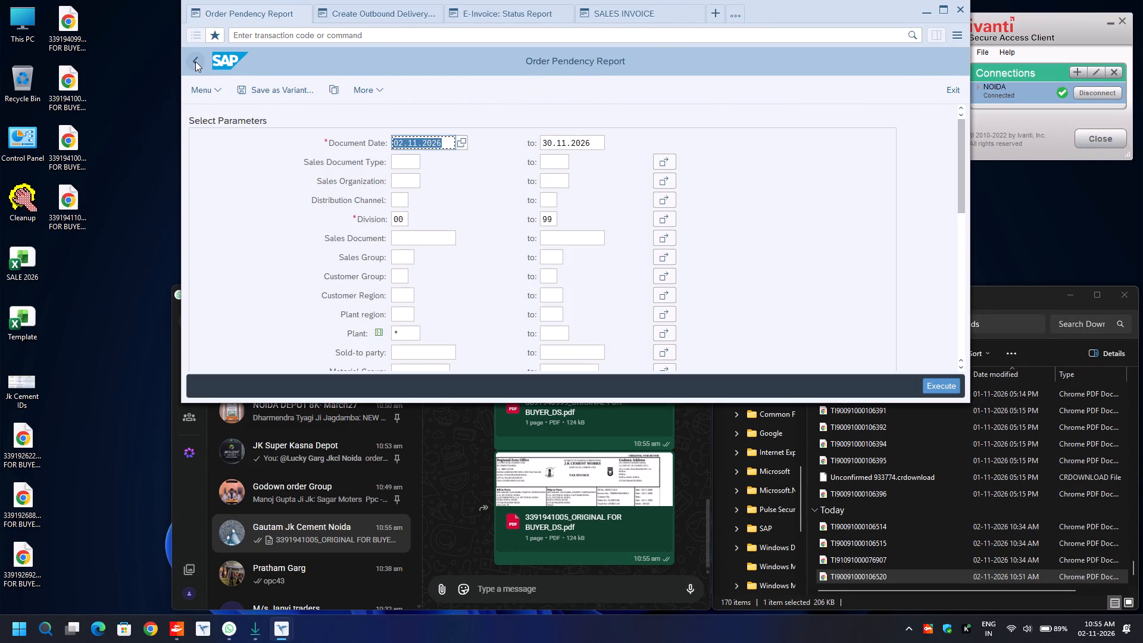
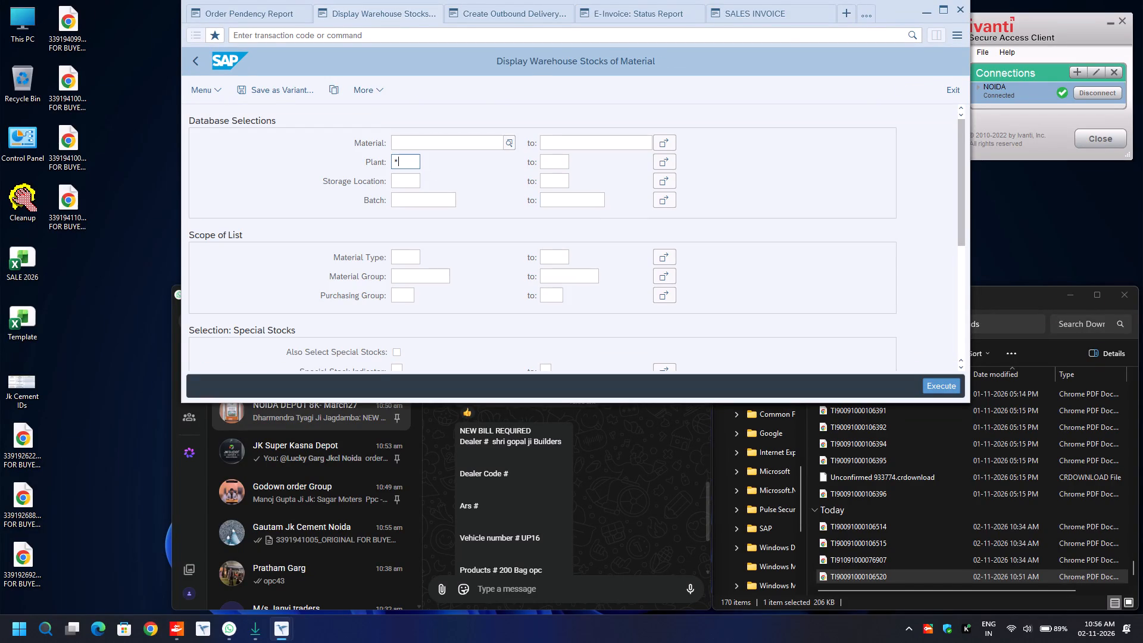
# Run the Display Warehouse Stocks of Material report for plant 1071.
pyautogui.press('BackSpace')
pyautogui.write('1071')
pyautogui.press('Return')
pyautogui.press('F8')
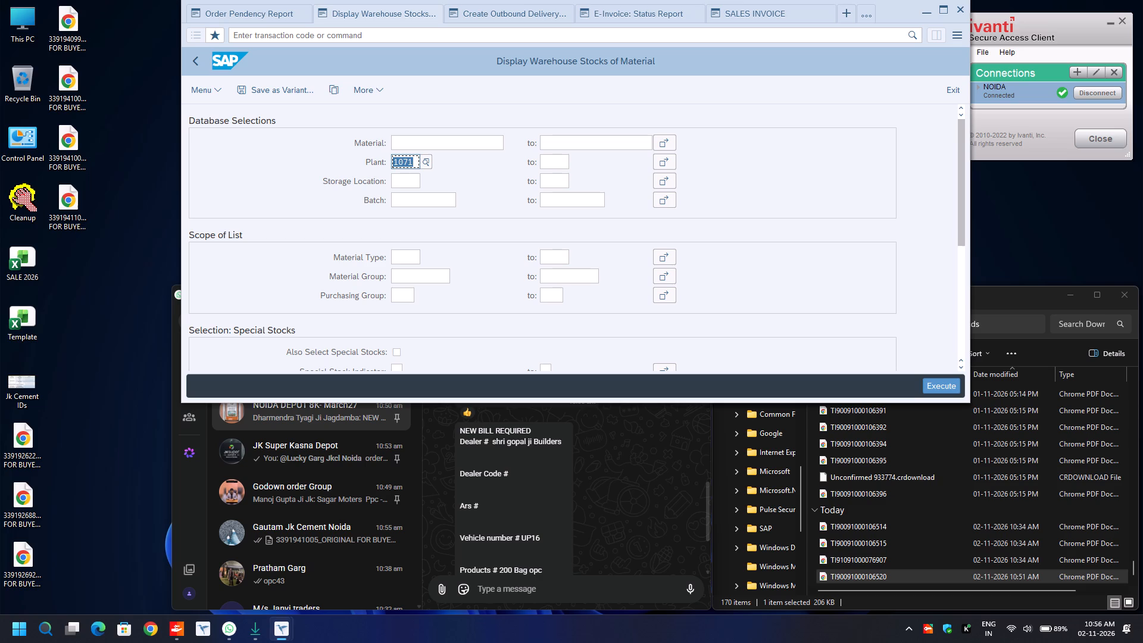
pyautogui.press('F8')
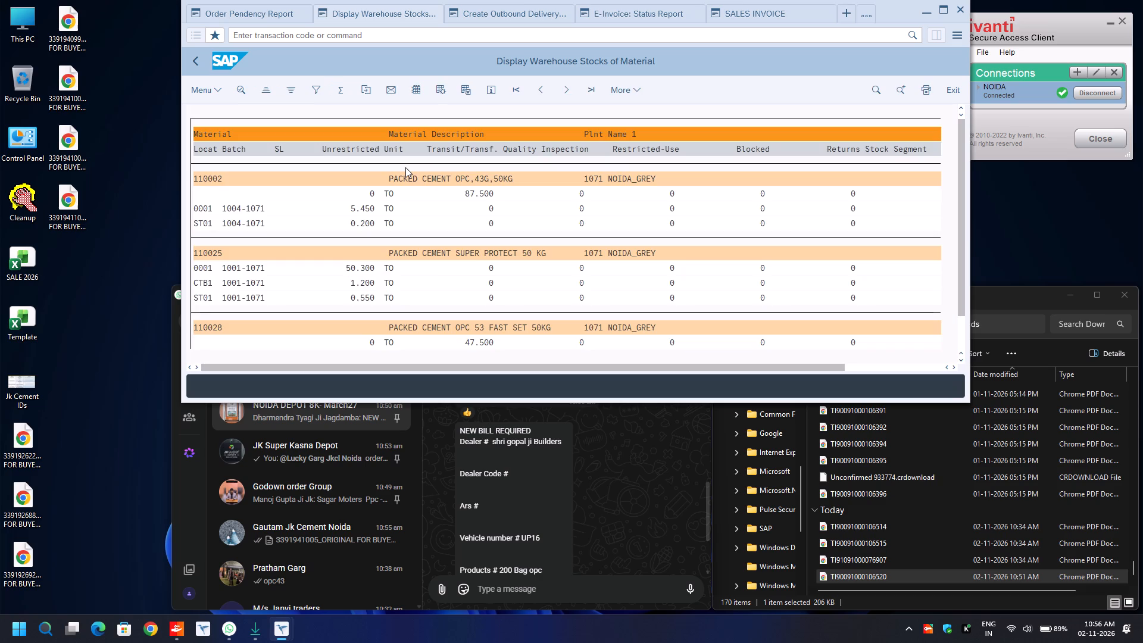